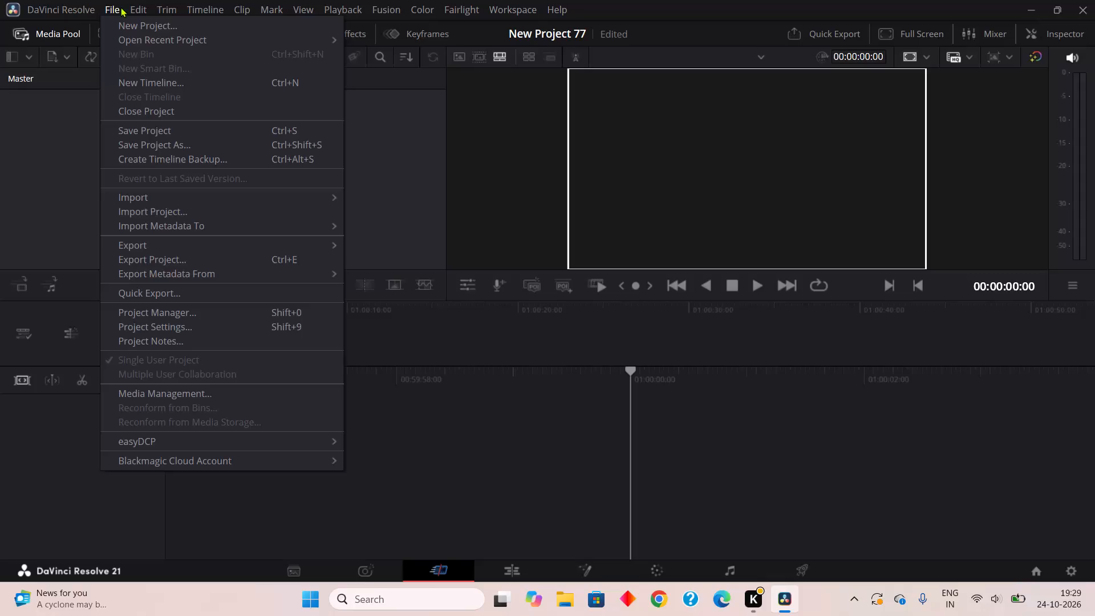
click(178, 201)
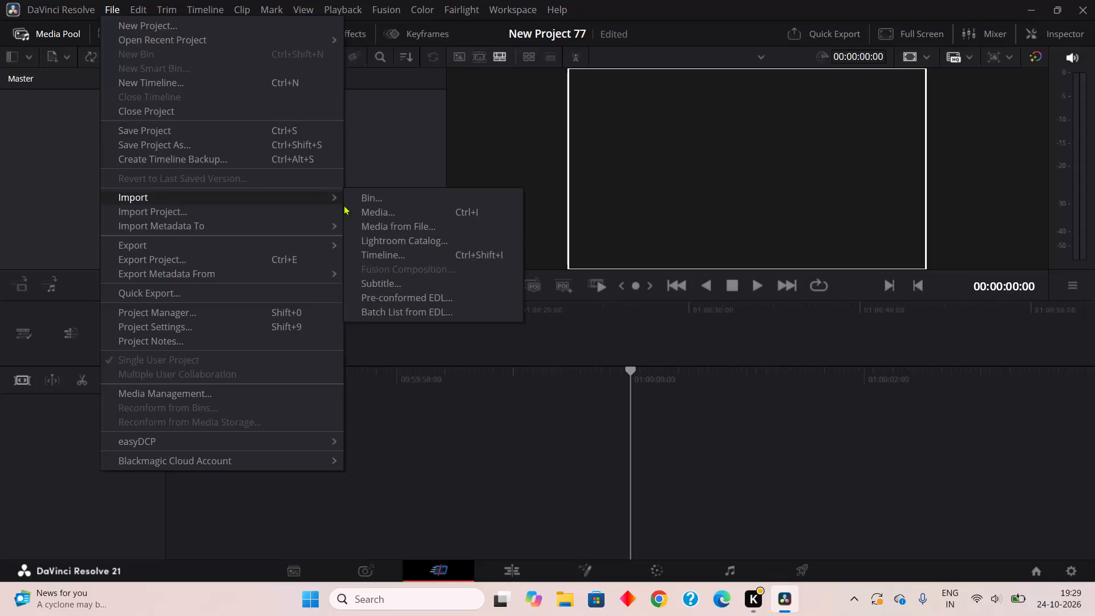
click(429, 205)
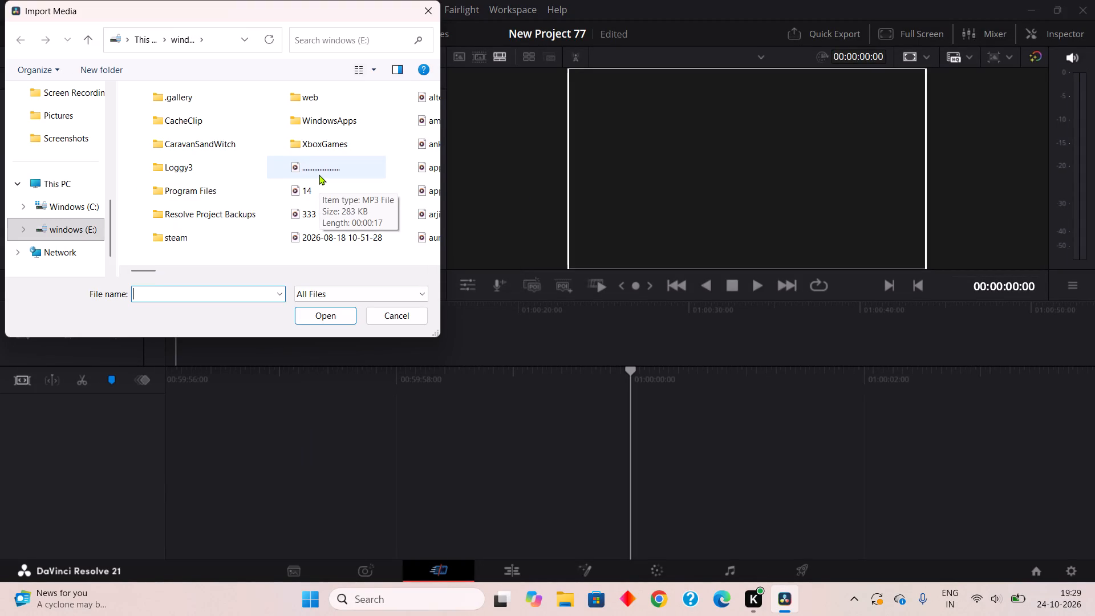
scroll(400, 177, down, 1)
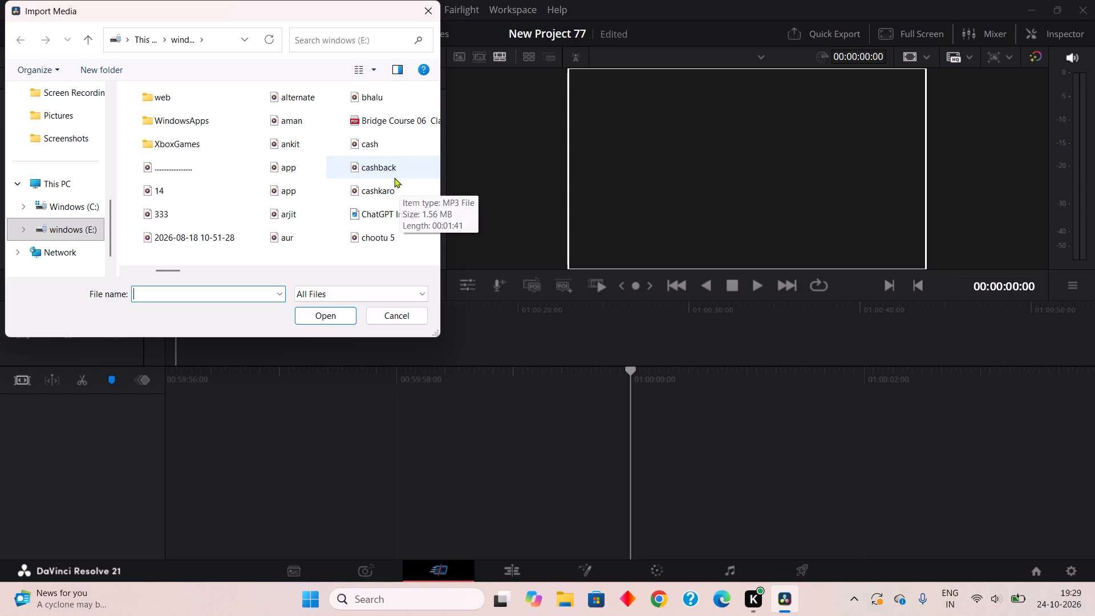
click(235, 234)
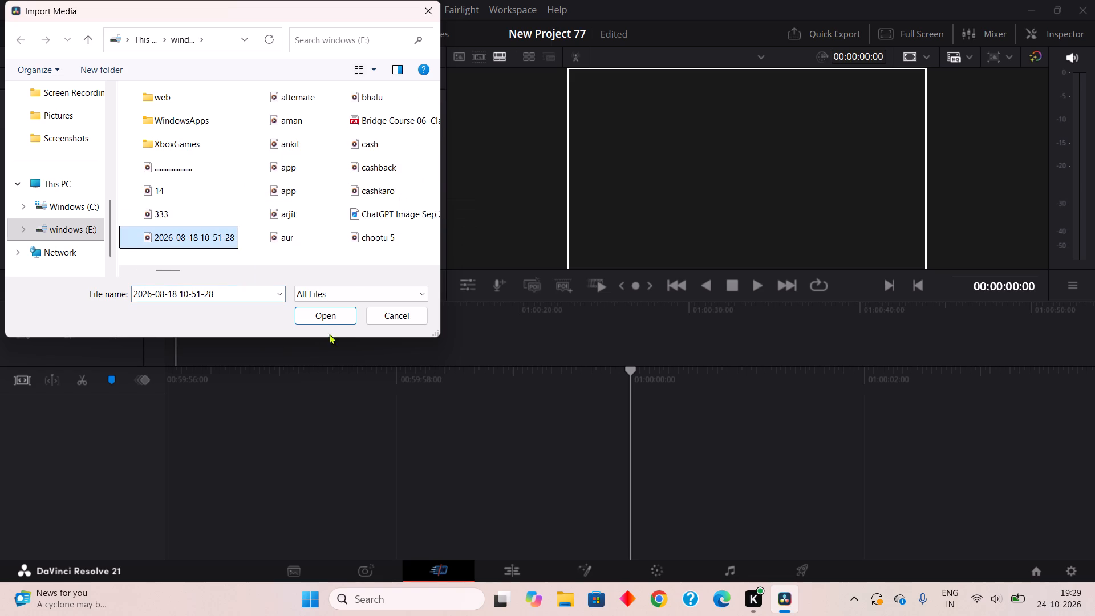
click(331, 319)
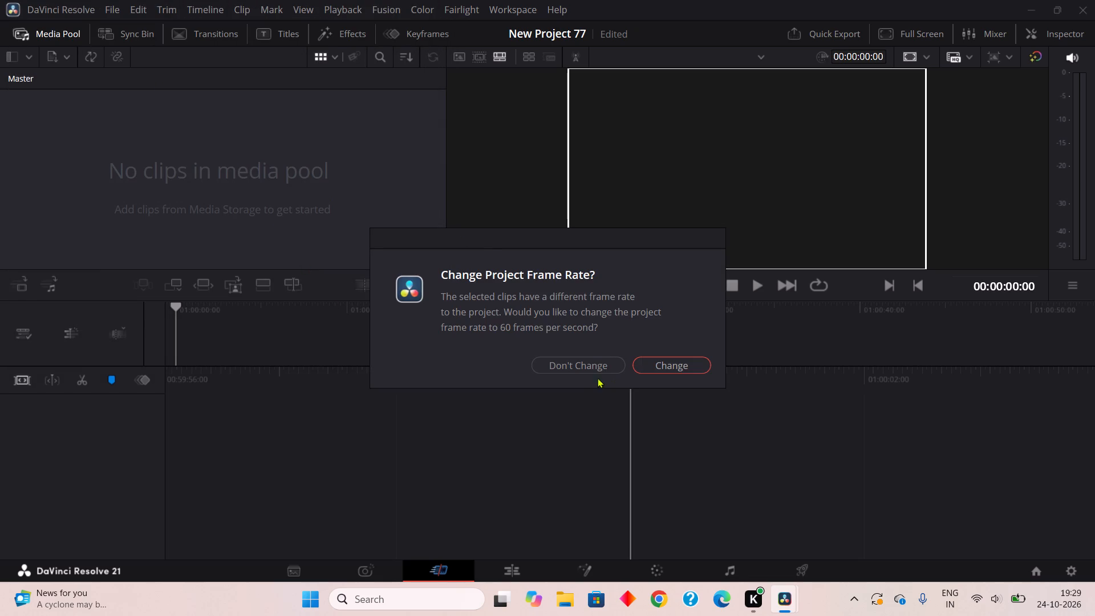
drag(548, 352, 551, 358)
click(551, 358)
click(557, 368)
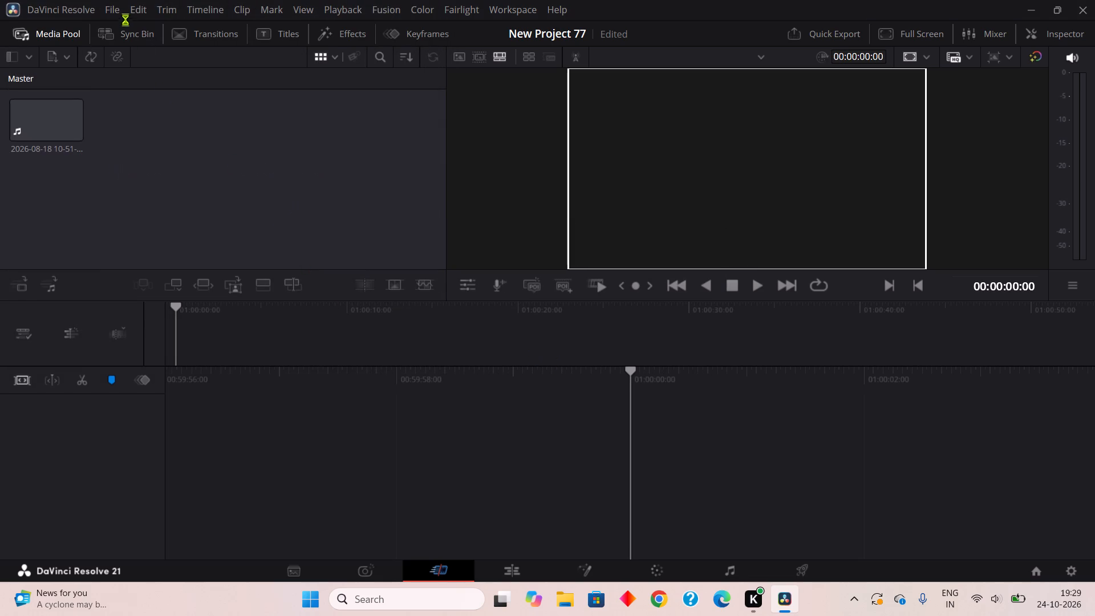
Import the phonepay video from the windows (E:) drive into the media pool.
click(106, 4)
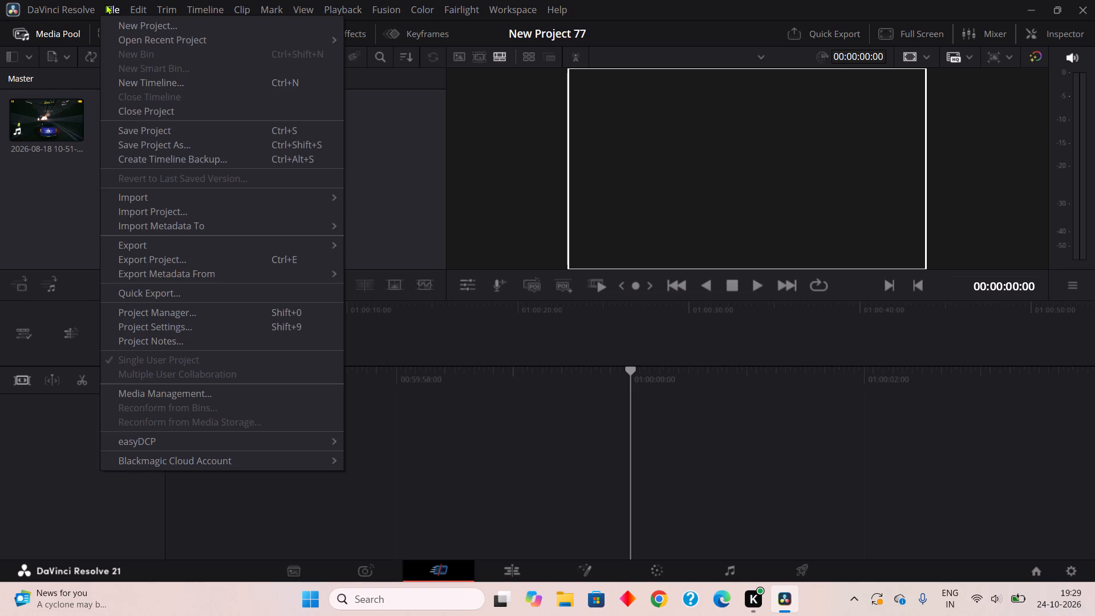
click(132, 203)
click(392, 211)
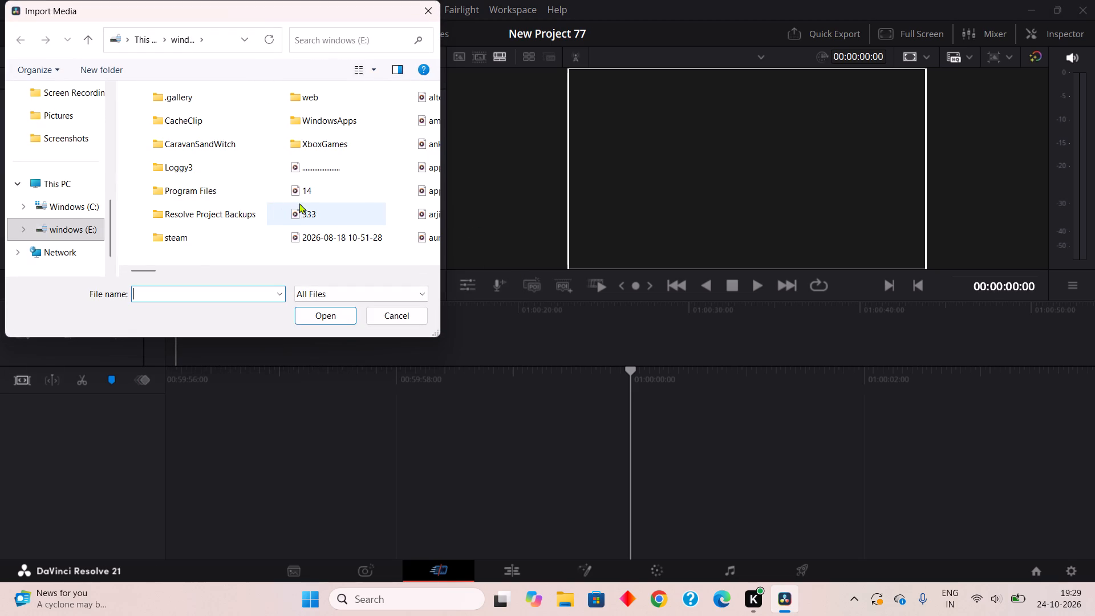
scroll(312, 198, down, 3)
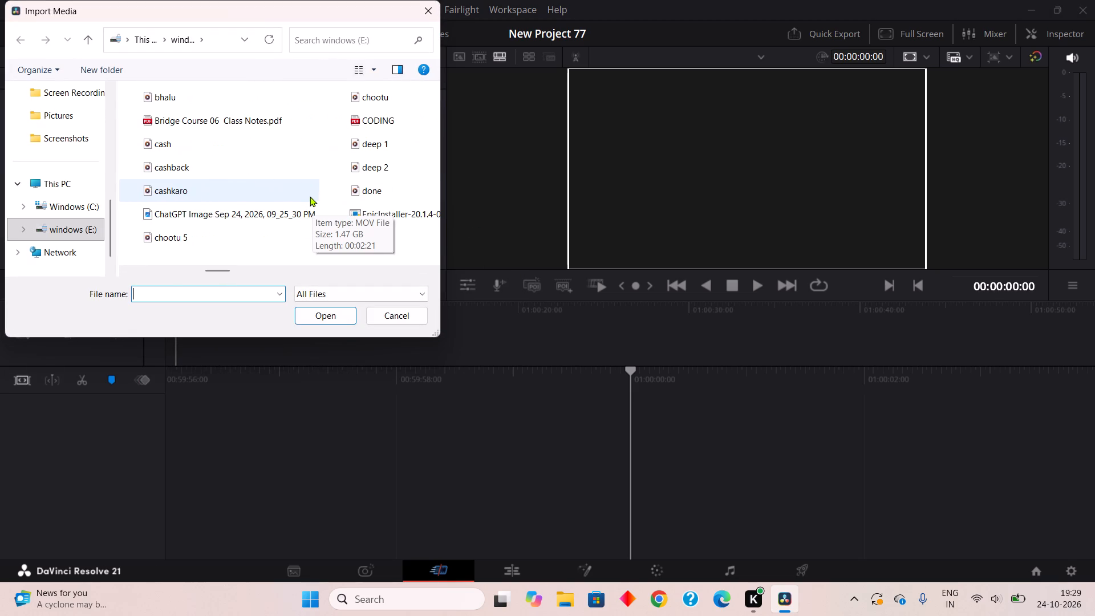
scroll(393, 180, down, 1)
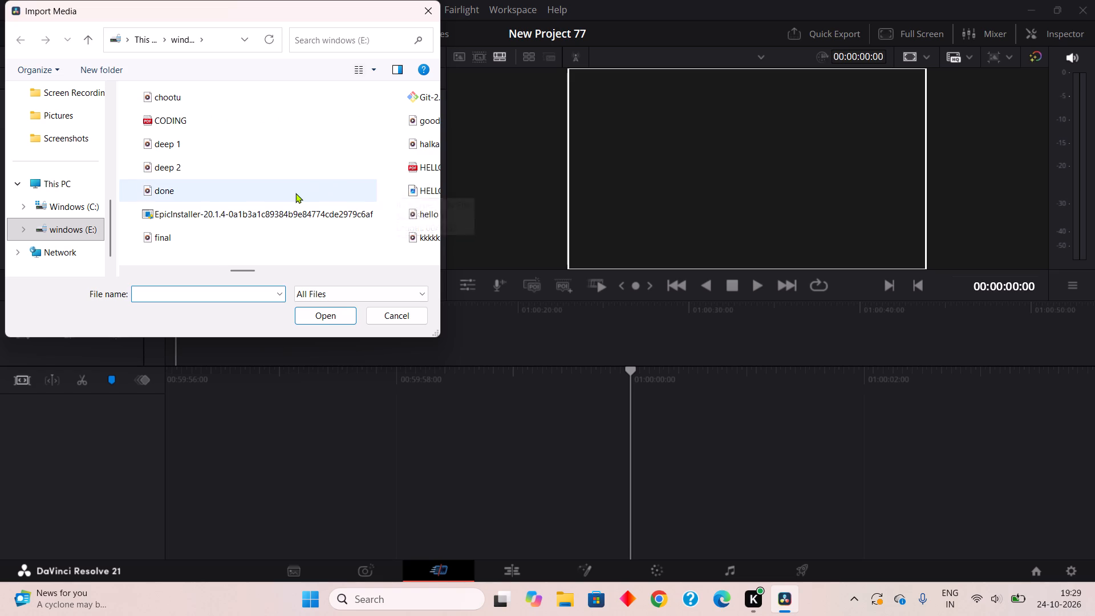
scroll(295, 193, down, 3)
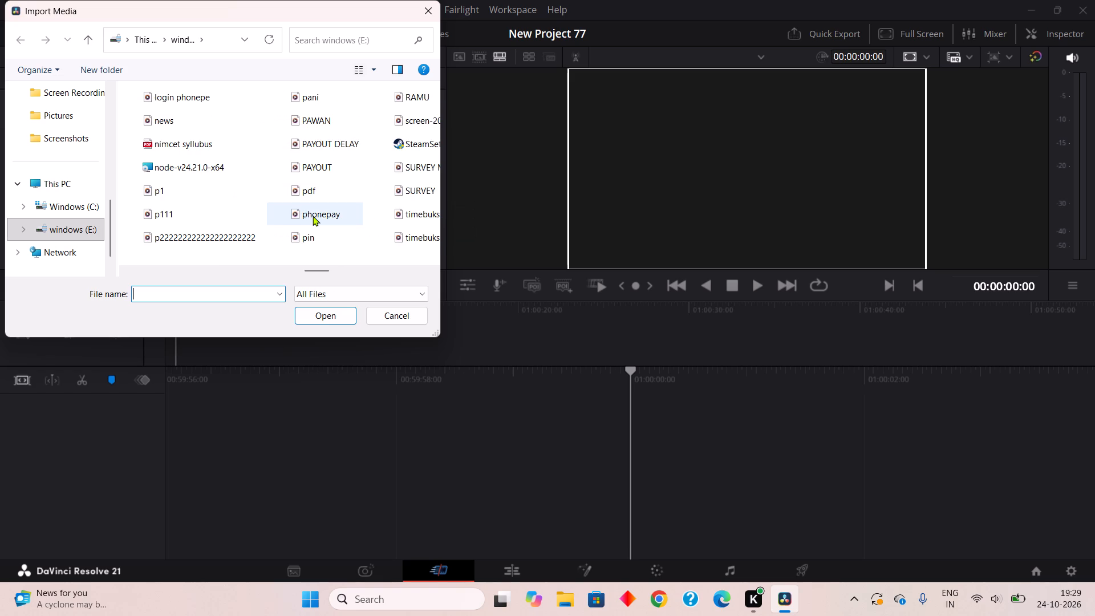
click(313, 216)
click(331, 323)
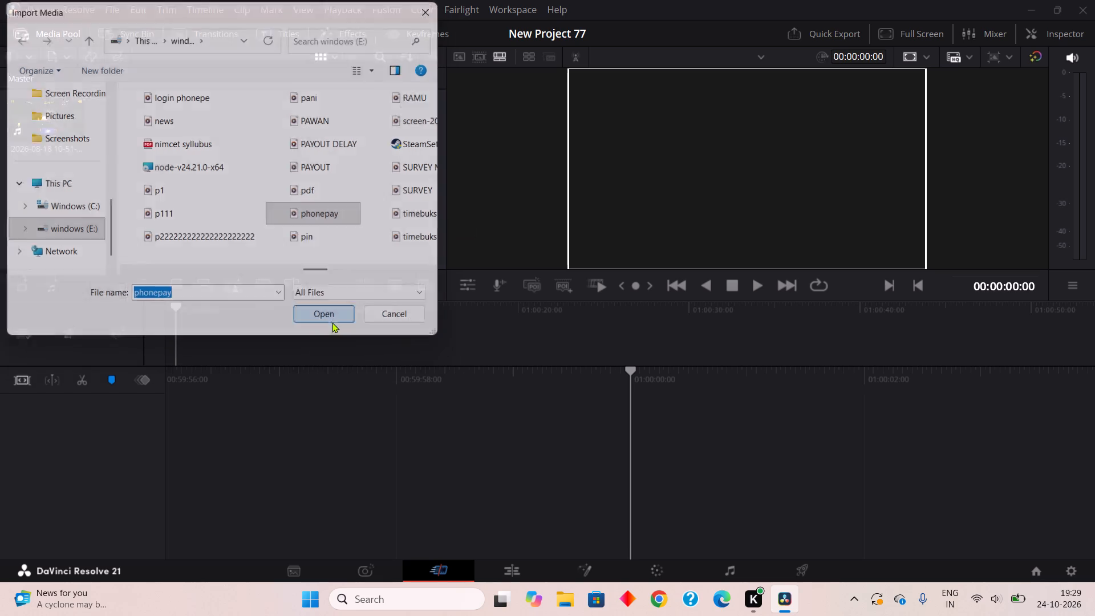
Place the phonepay.mov clip at the start of a new timeline.
drag(124, 139, 178, 147)
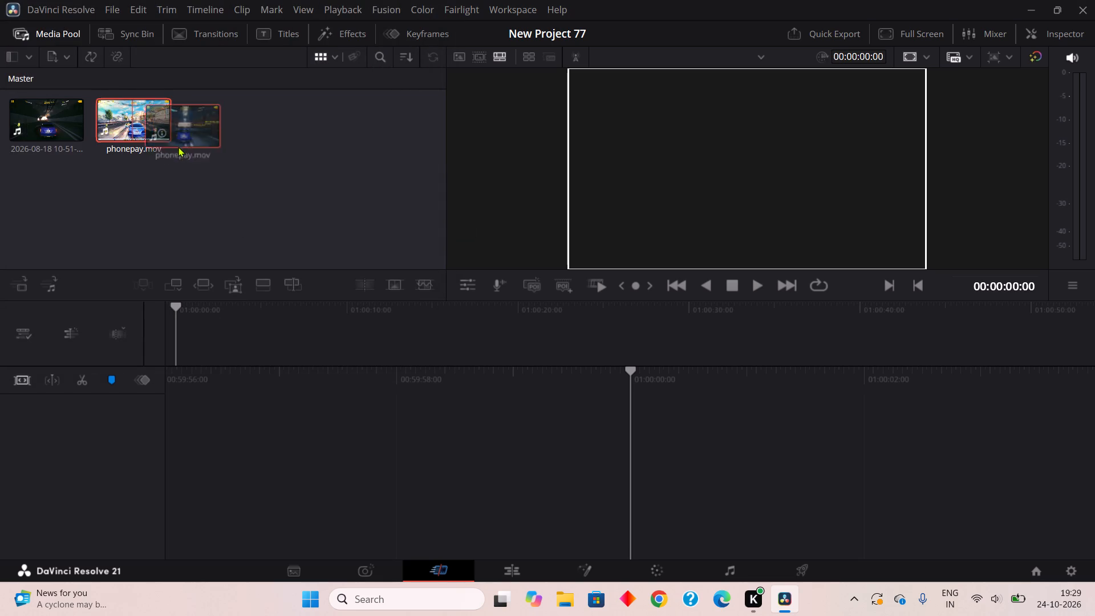
drag(178, 147, 670, 433)
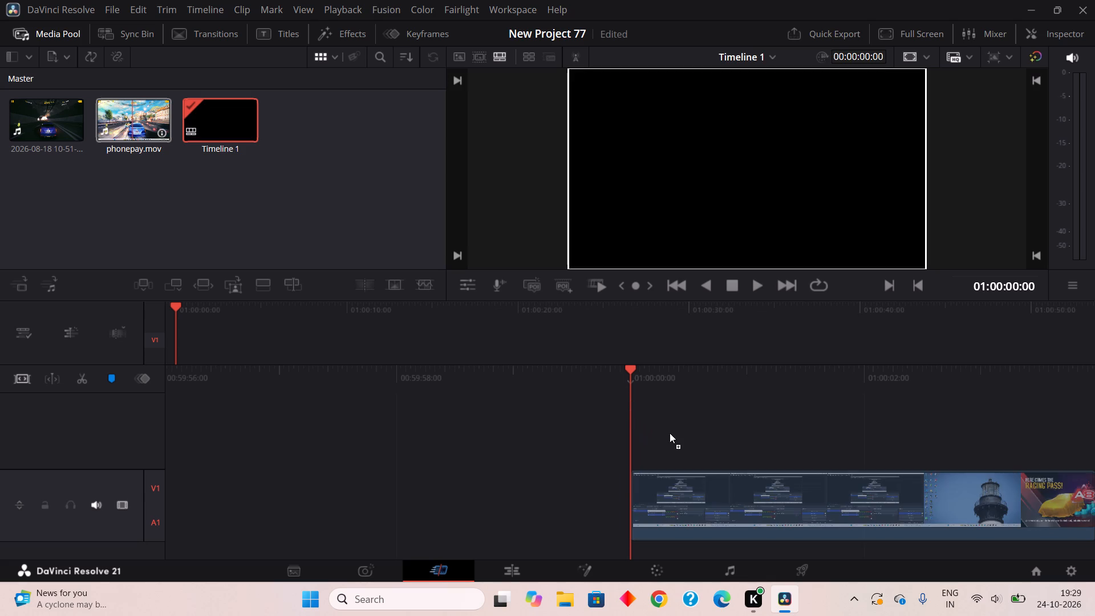
drag(670, 433, 652, 439)
On the Edit page, blade out the short quiet audio piece ending at about 01:00:00:07 and remove it with Cut.
click(508, 570)
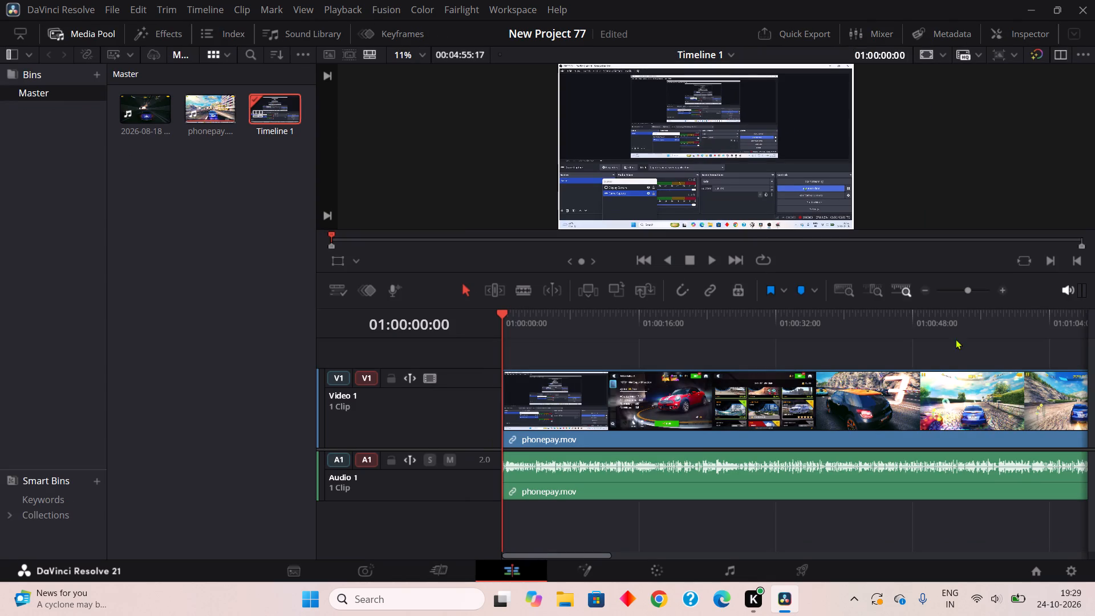
triple_click(1004, 289)
click(1004, 290)
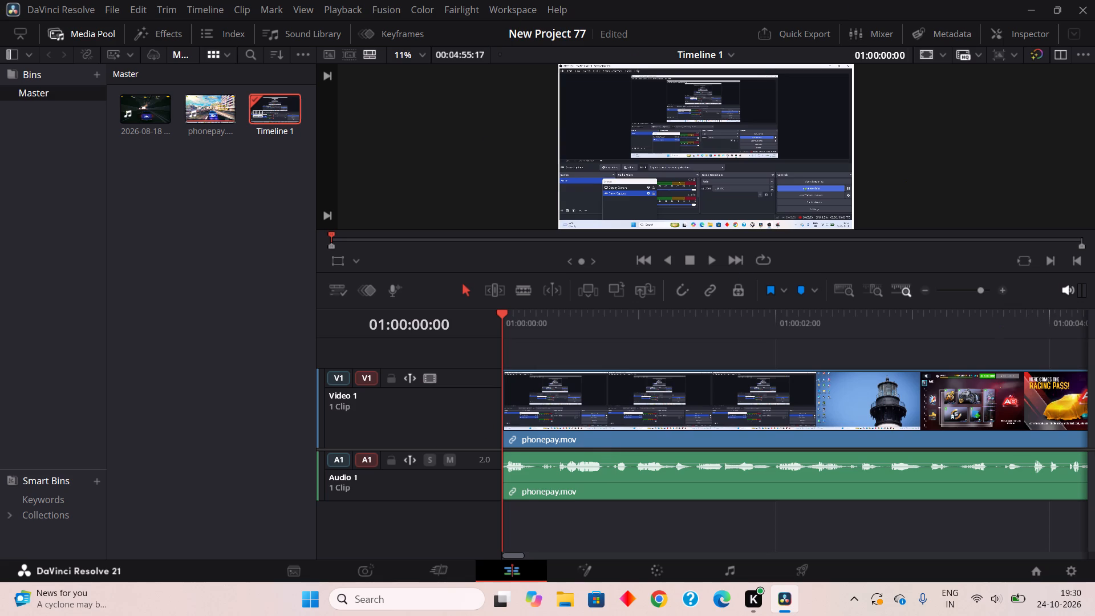
click(532, 289)
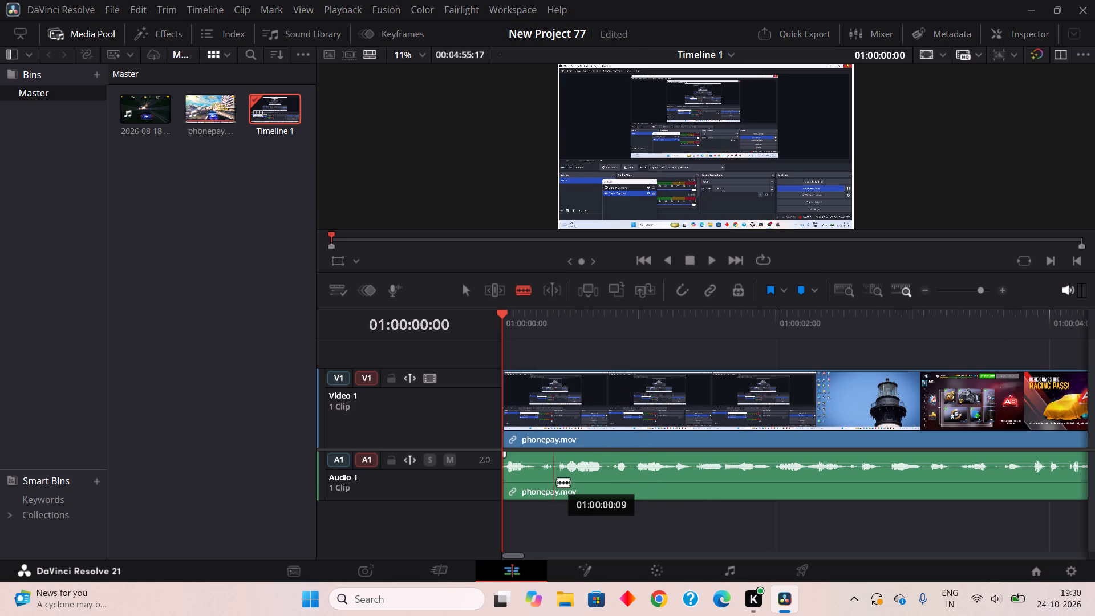
click(538, 485)
click(545, 482)
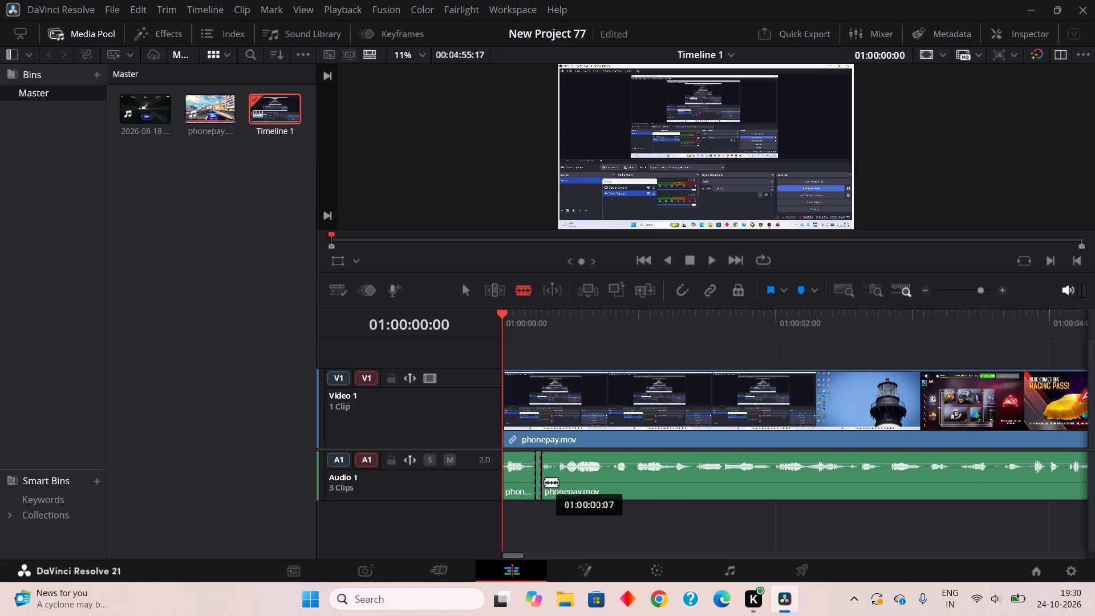
right_click(536, 484)
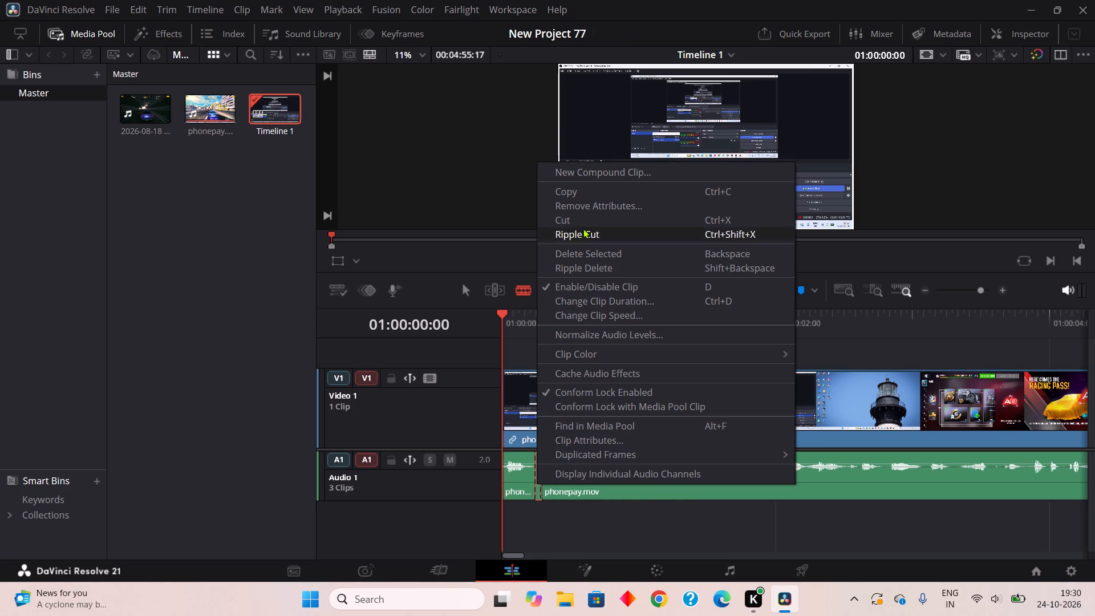
click(583, 220)
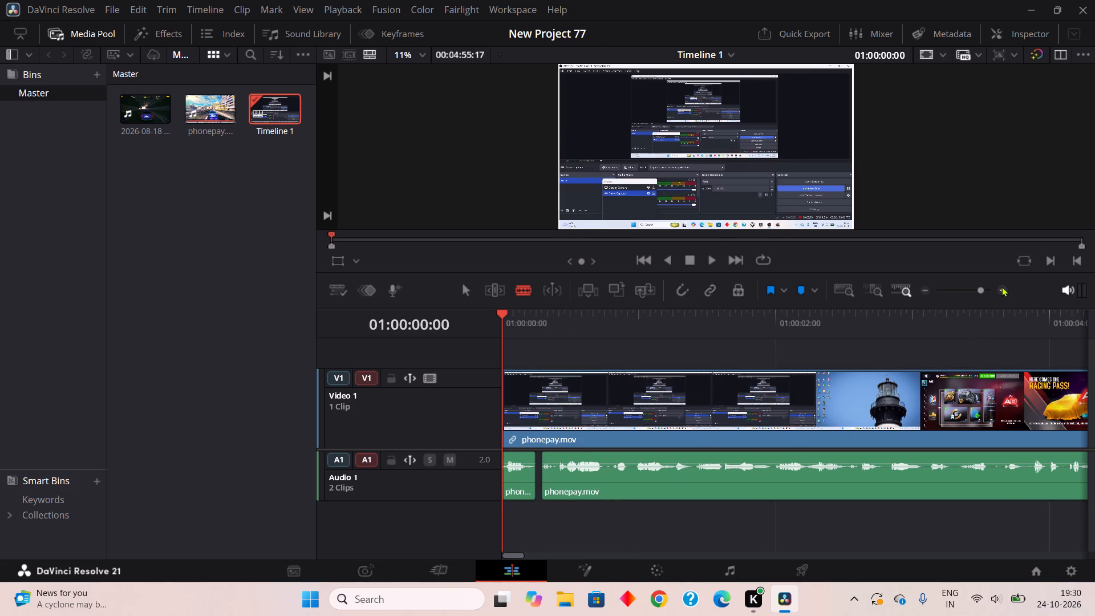
Blade the audio at about 01:00:00:22 and 01:00:01:00 and remove the piece between with Cut.
click(1001, 286)
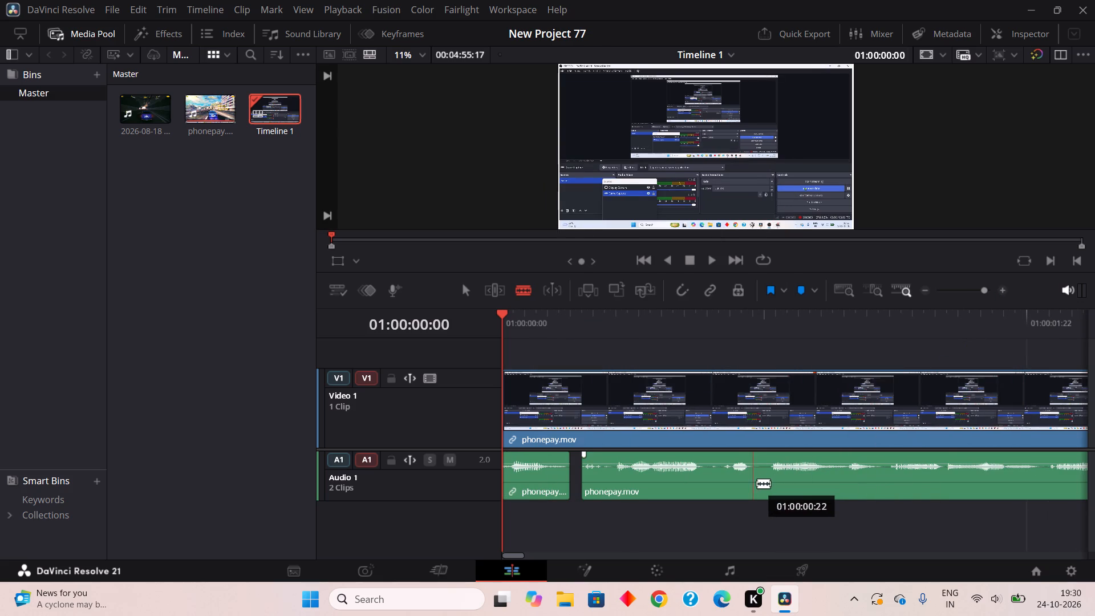
click(757, 483)
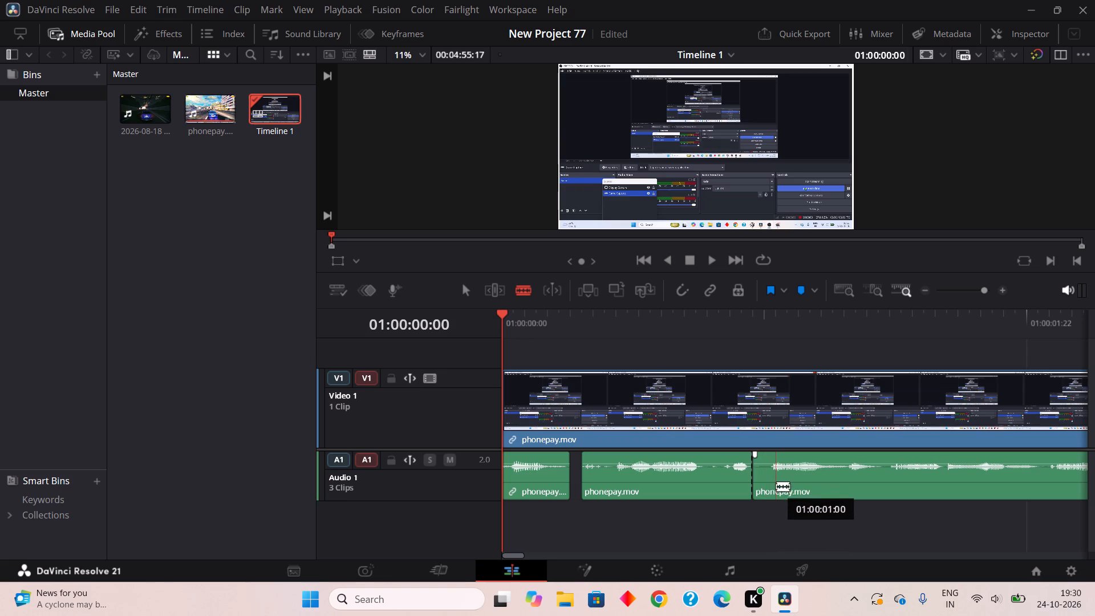
click(776, 486)
right_click(769, 485)
click(850, 224)
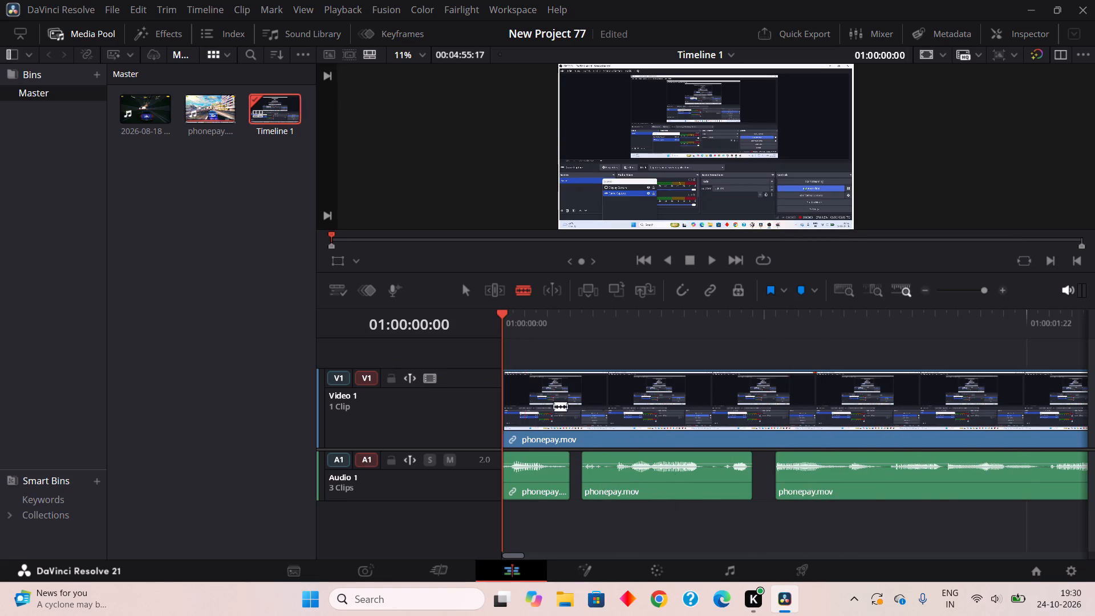
Blade the audio at about 01:00:01:23 and 01:00:02:00 and remove the short piece between with Ripple Cut.
click(1045, 487)
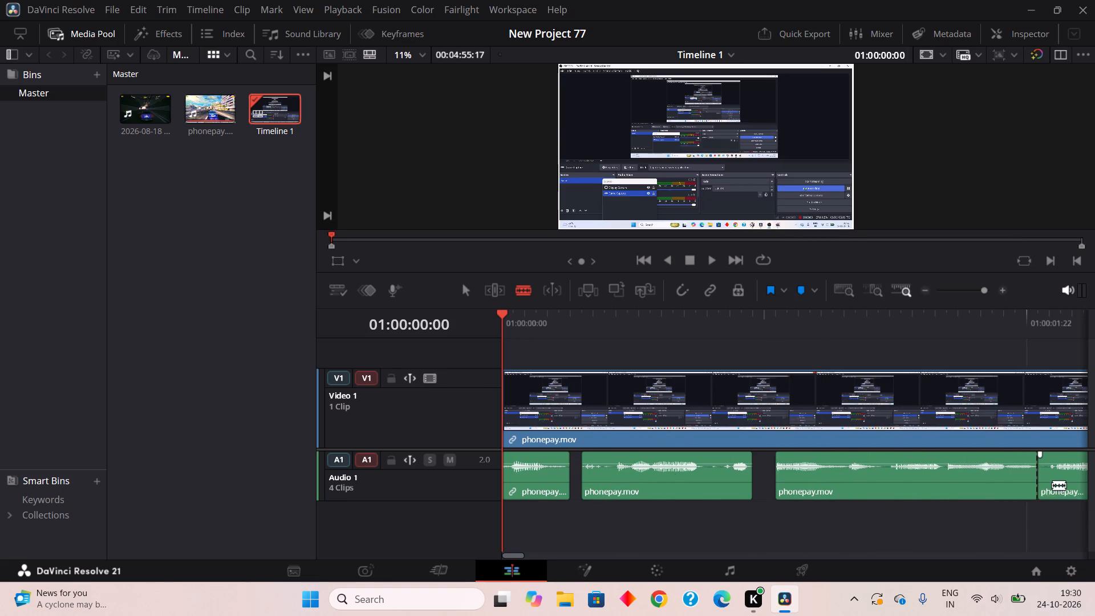
click(1054, 484)
right_click(1051, 486)
right_click(1046, 484)
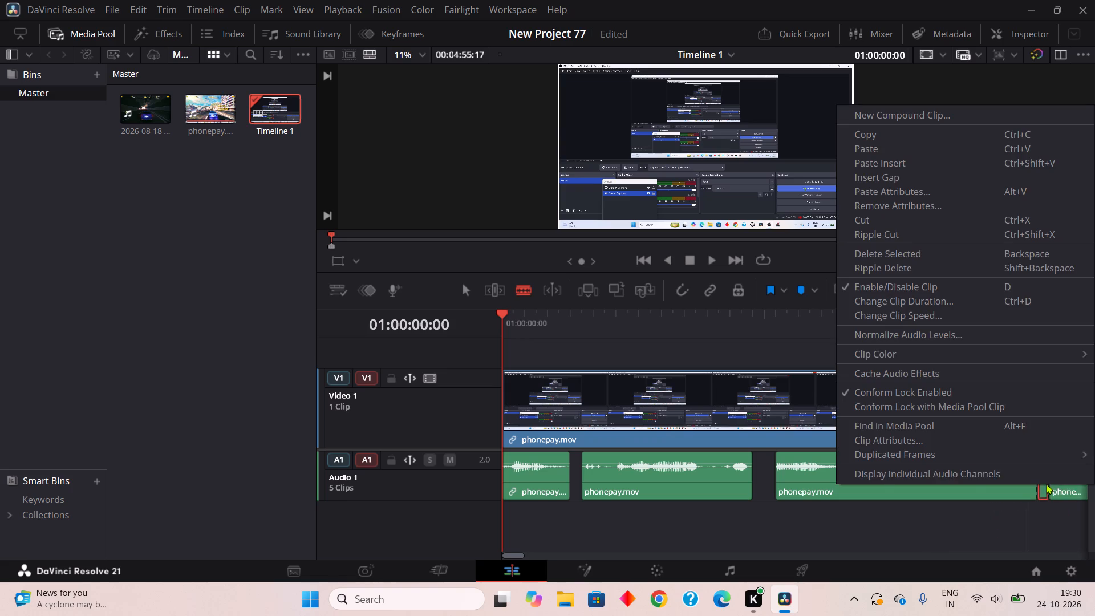
click(900, 235)
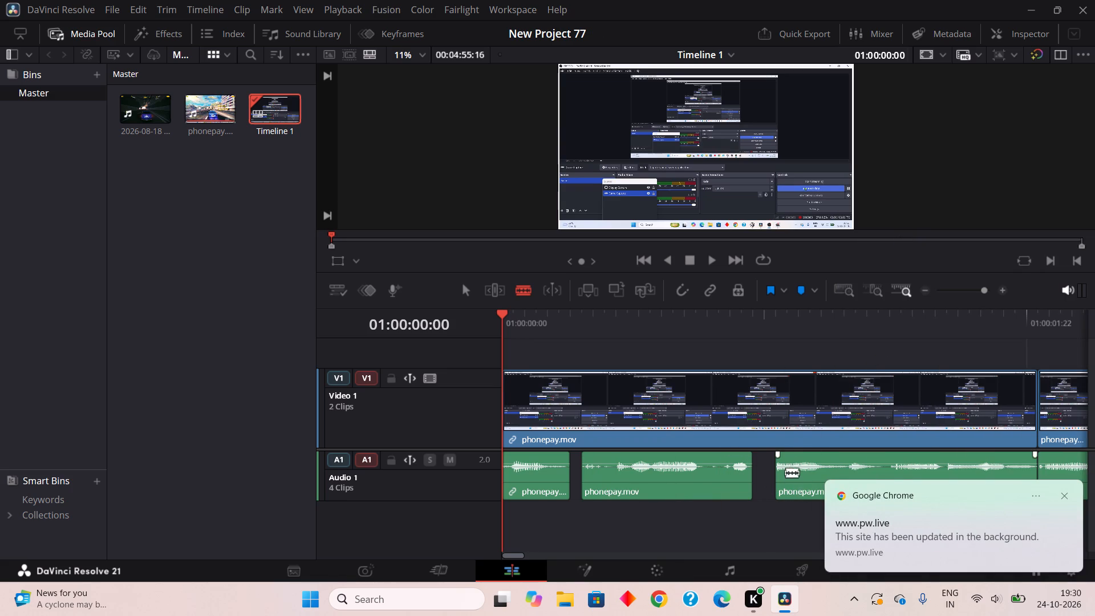
Split the first video clip at about 01:00:01:00 and remove its opening segment with Ripple Cut.
click(782, 420)
right_click(751, 418)
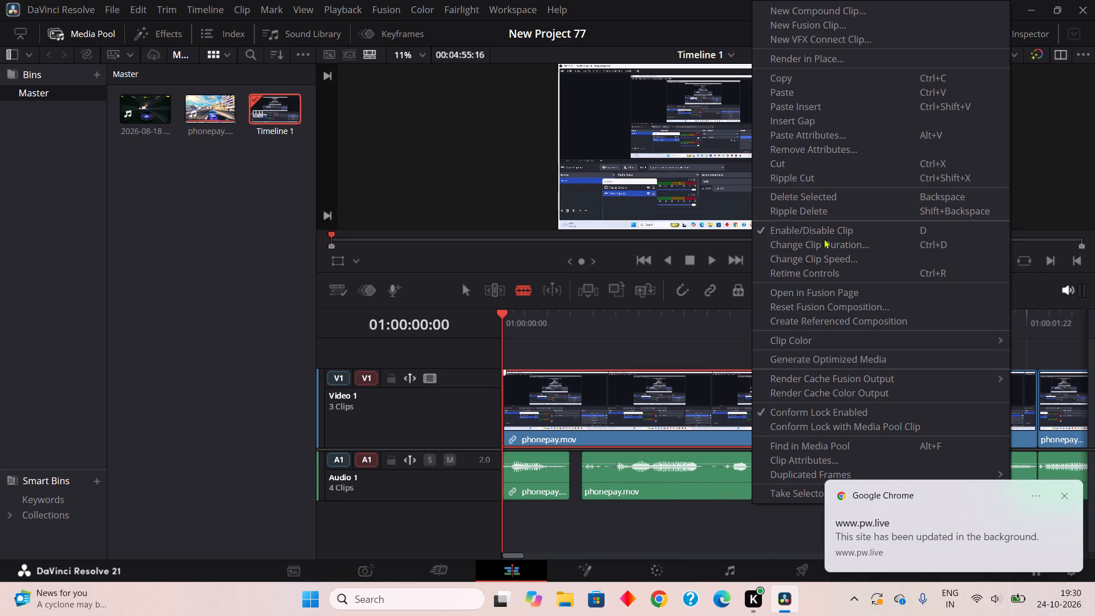
click(809, 180)
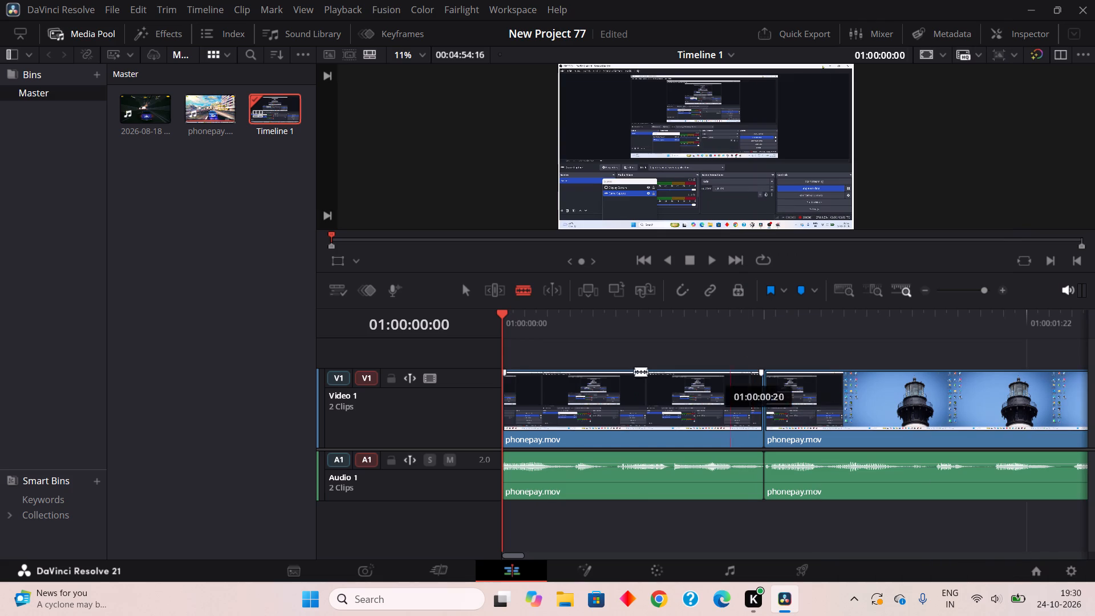
Blade the audio at about 01:00:01:18 and 01:00:01:19 and remove the piece between with Ripple Cut.
click(981, 481)
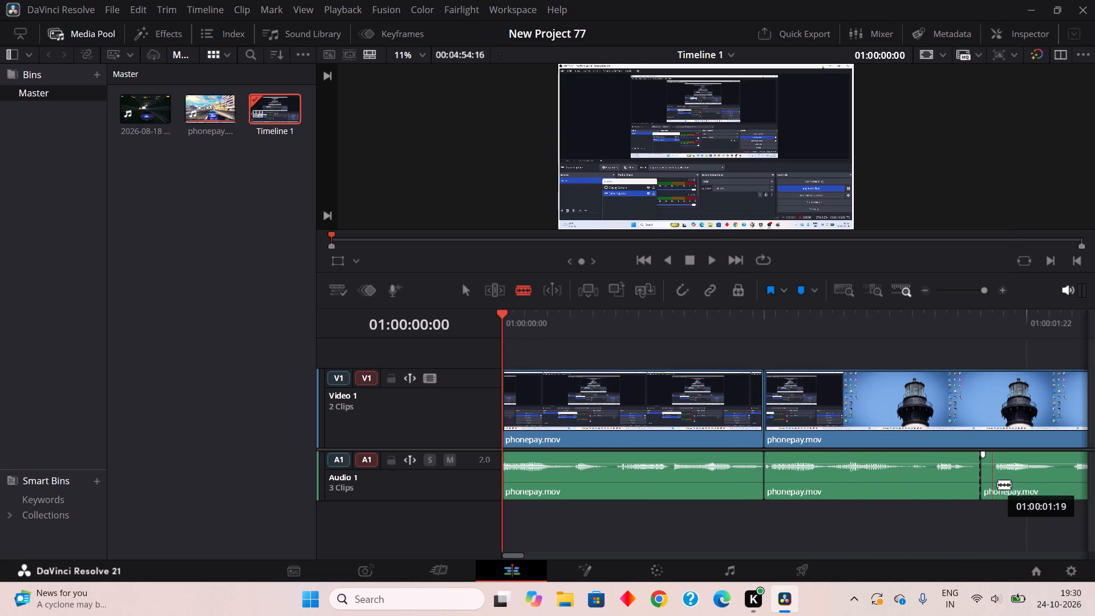
click(998, 484)
right_click(988, 486)
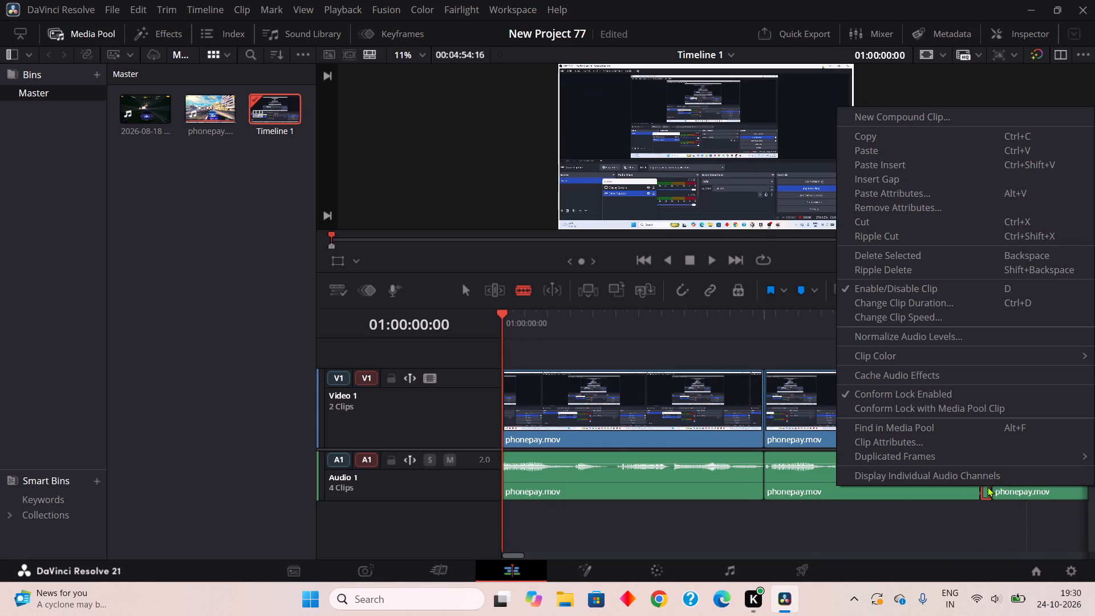
click(902, 234)
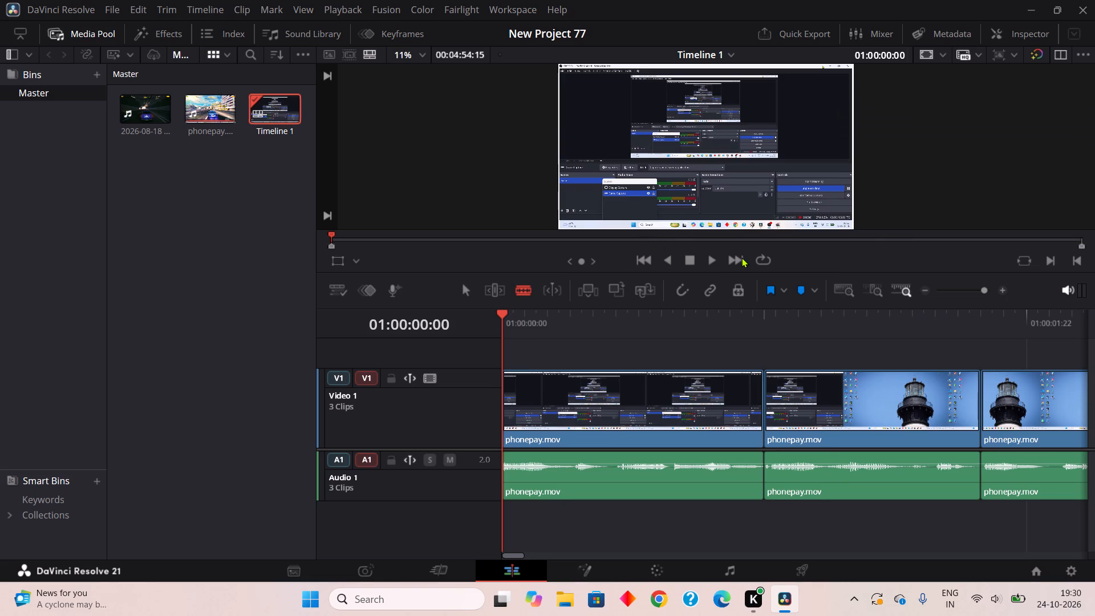
Blade the audio at about 01:00:02:04 and 01:00:02:07 and remove the piece between with Ripple Cut.
click(715, 261)
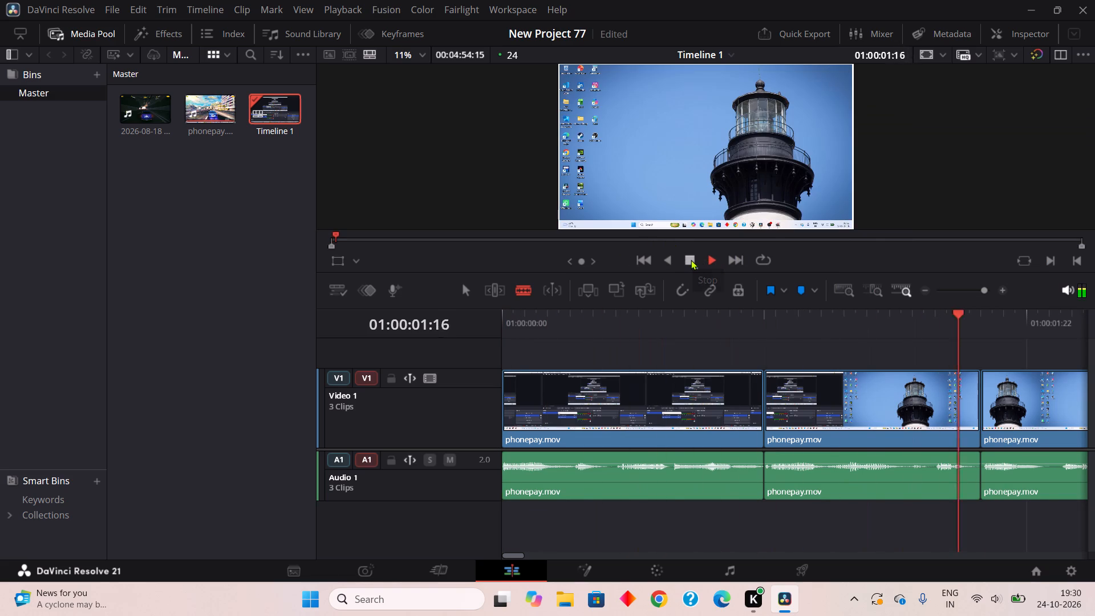
click(691, 260)
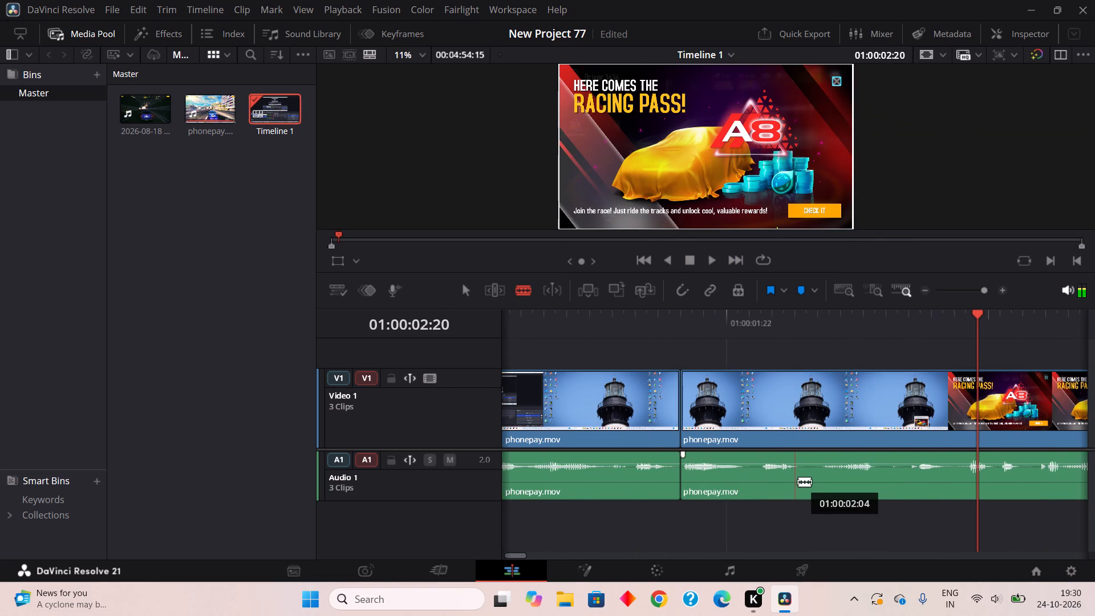
click(805, 481)
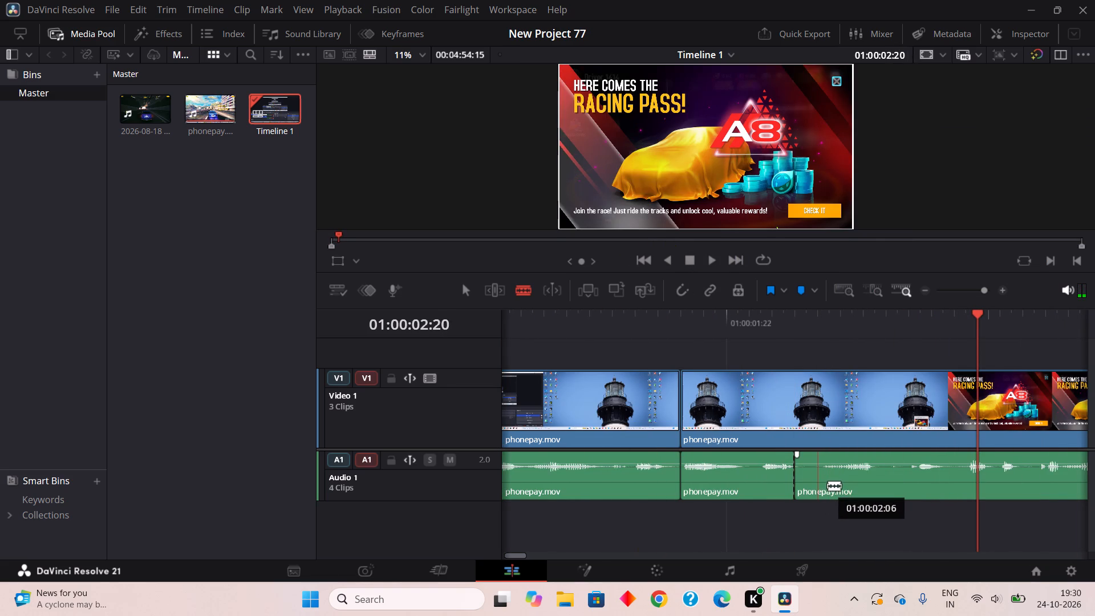
click(831, 486)
right_click(821, 480)
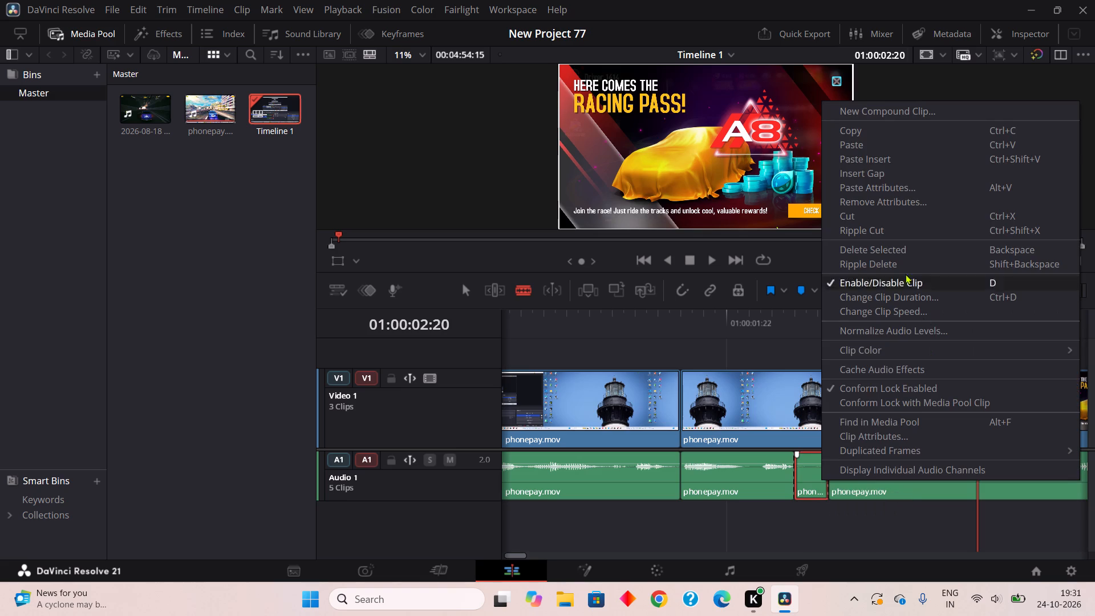
click(878, 226)
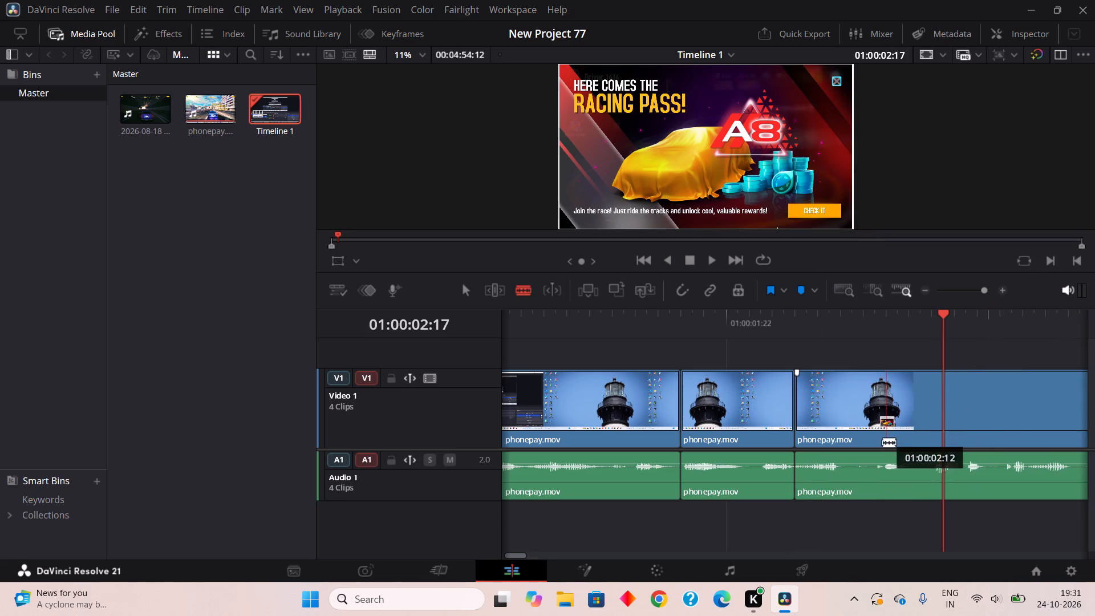
Blade the audio at about 01:00:02:08 and 01:00:02:11 and remove the quiet piece between with Ripple Cut.
click(847, 484)
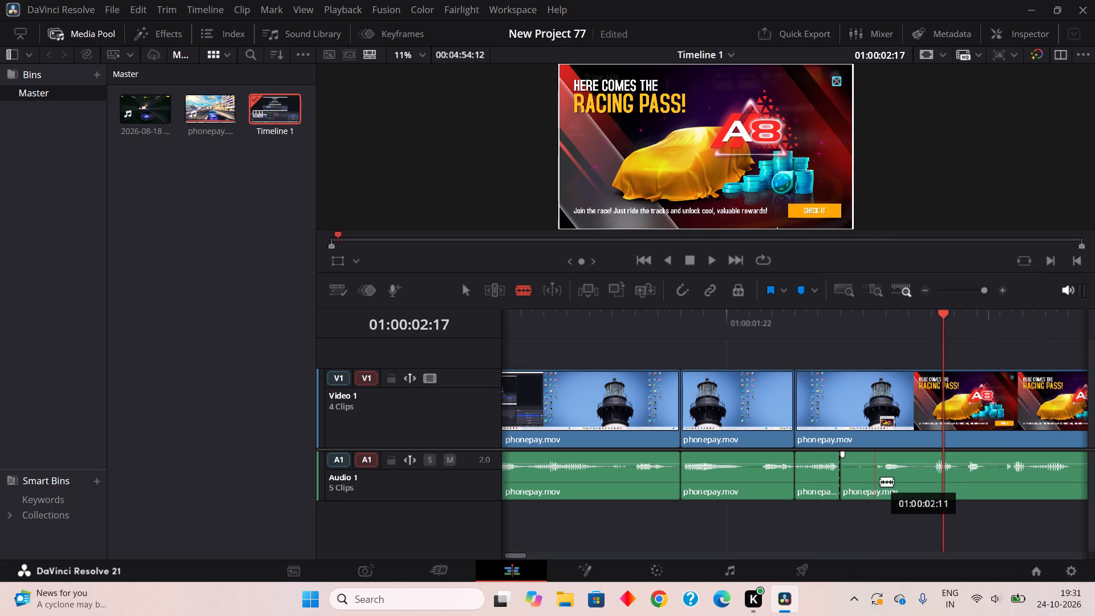
click(880, 481)
right_click(865, 479)
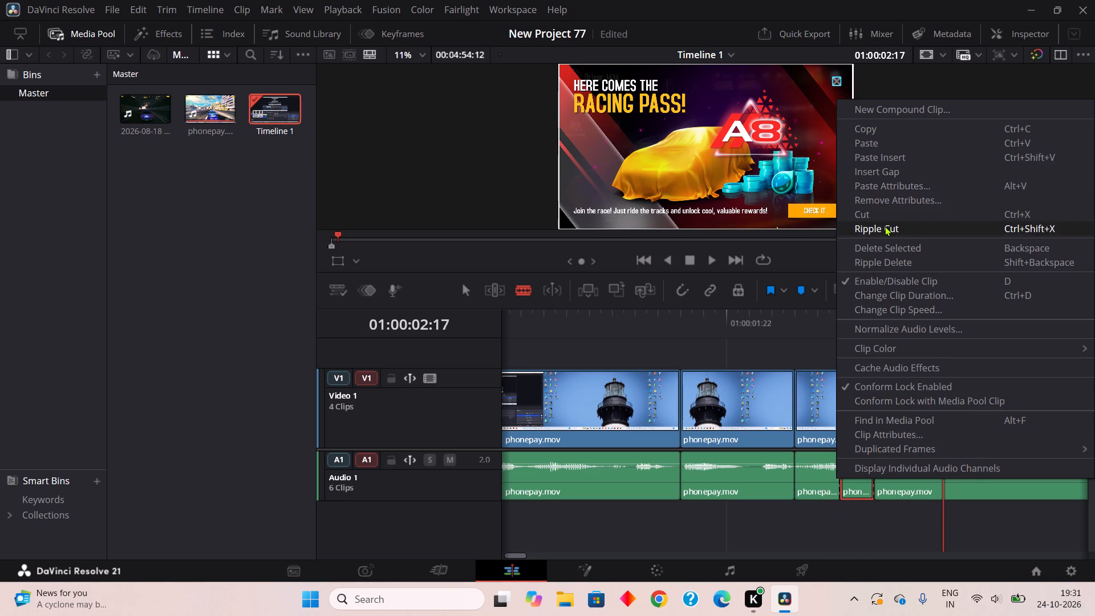
click(885, 226)
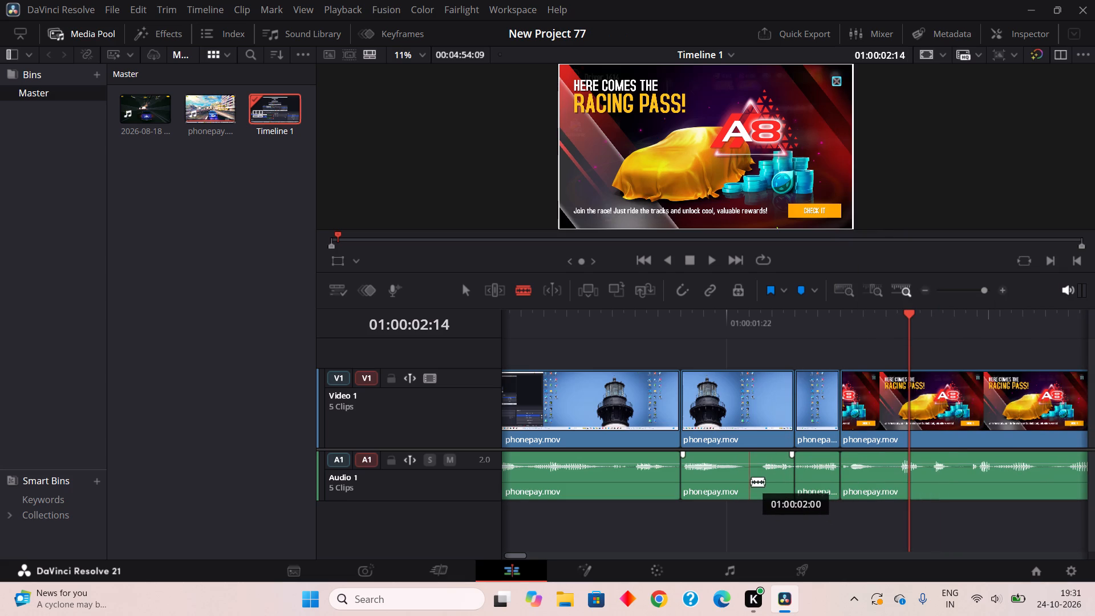
Blade the audio at about 01:00:01:23 and 01:00:02:01 and remove the short piece between with Ripple Cut.
click(748, 481)
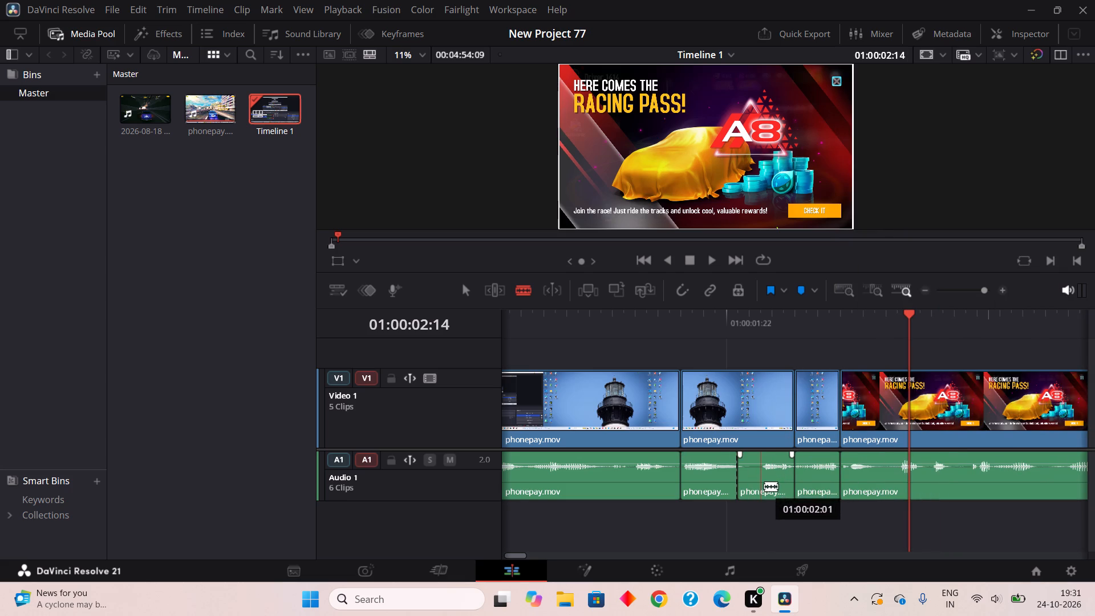
click(764, 486)
right_click(755, 484)
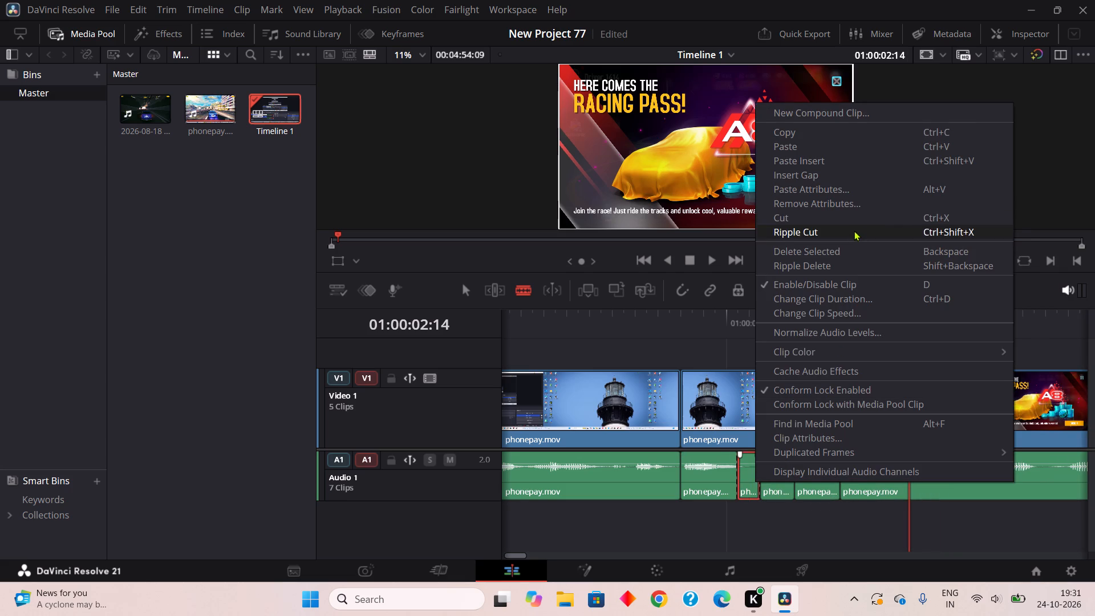
click(853, 232)
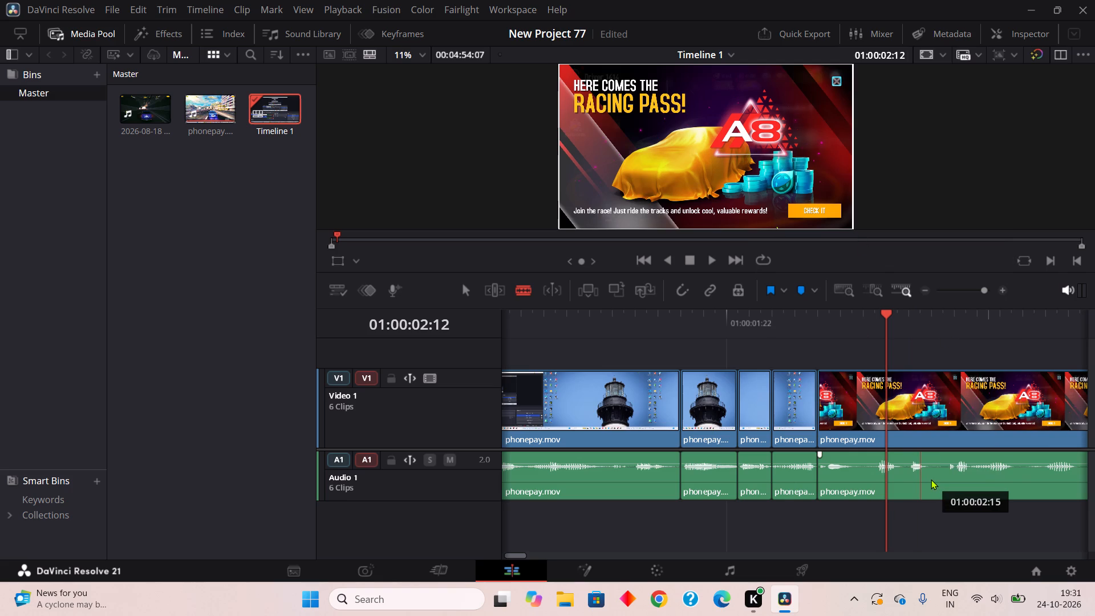
Blade the audio at about 01:00:02:16 and 01:00:02:17 and remove the one-frame piece between with Ripple Cut.
double_click(934, 481)
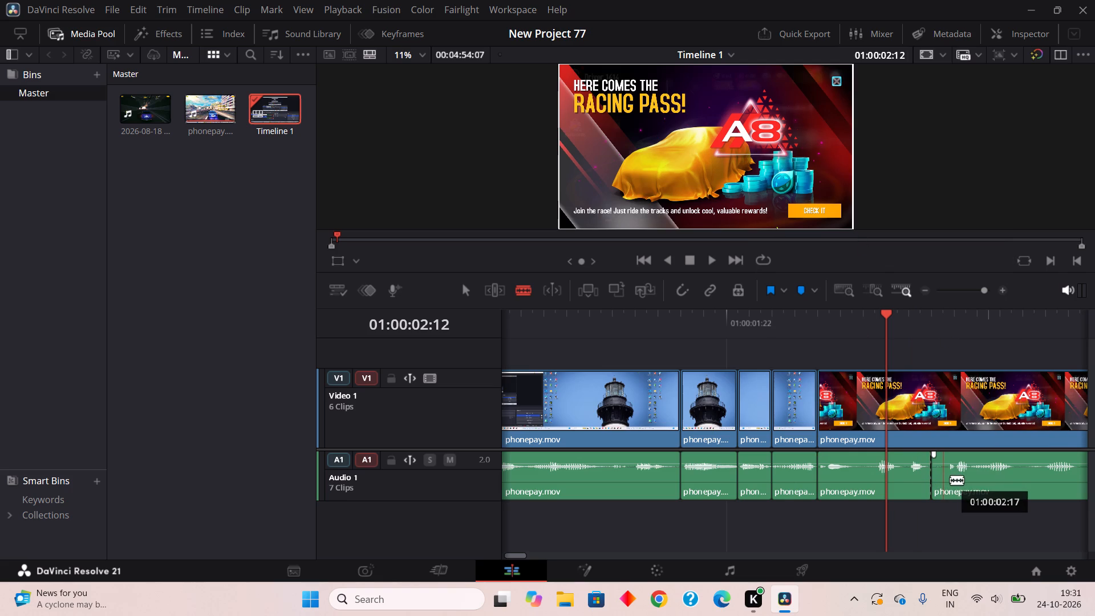
click(951, 485)
right_click(937, 484)
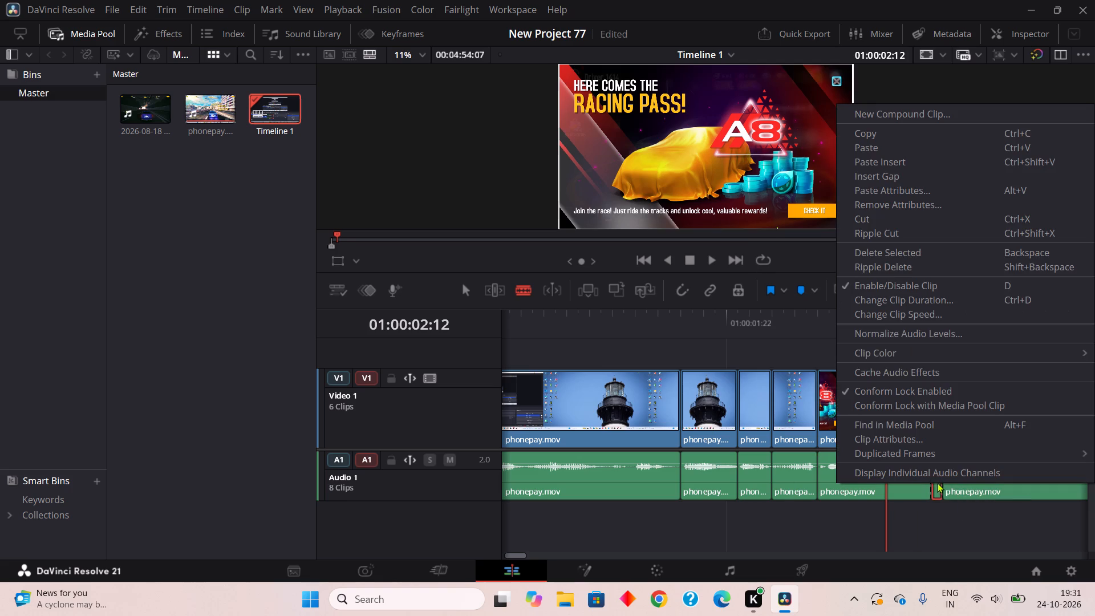
click(931, 236)
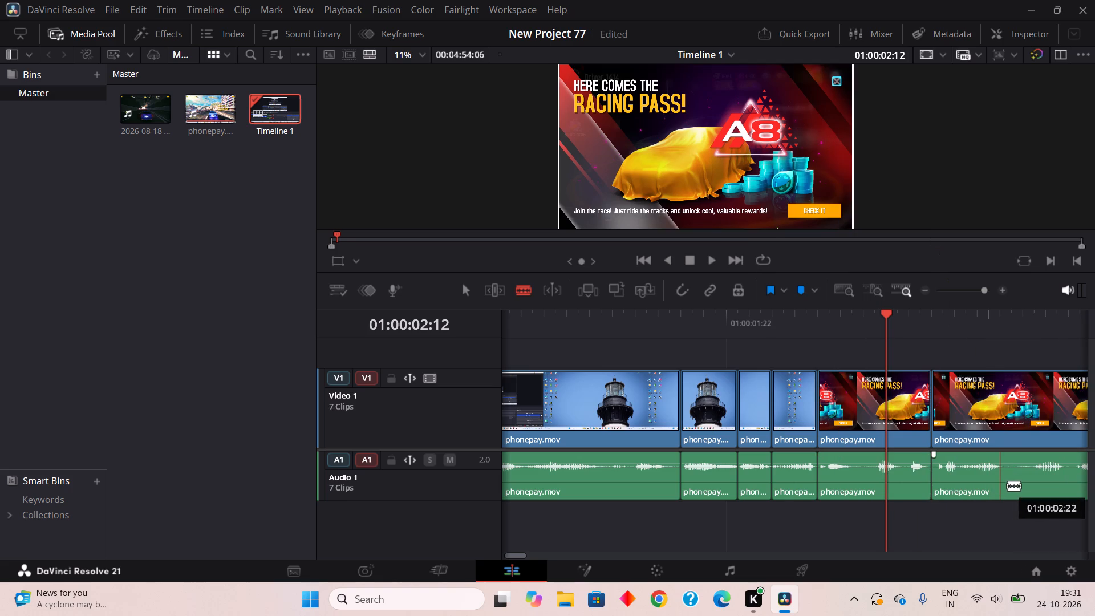
Blade the audio at about 01:00:02:22 and 01:00:03:00 and remove the piece between with Ripple Cut.
click(1007, 485)
click(1026, 482)
right_click(1015, 483)
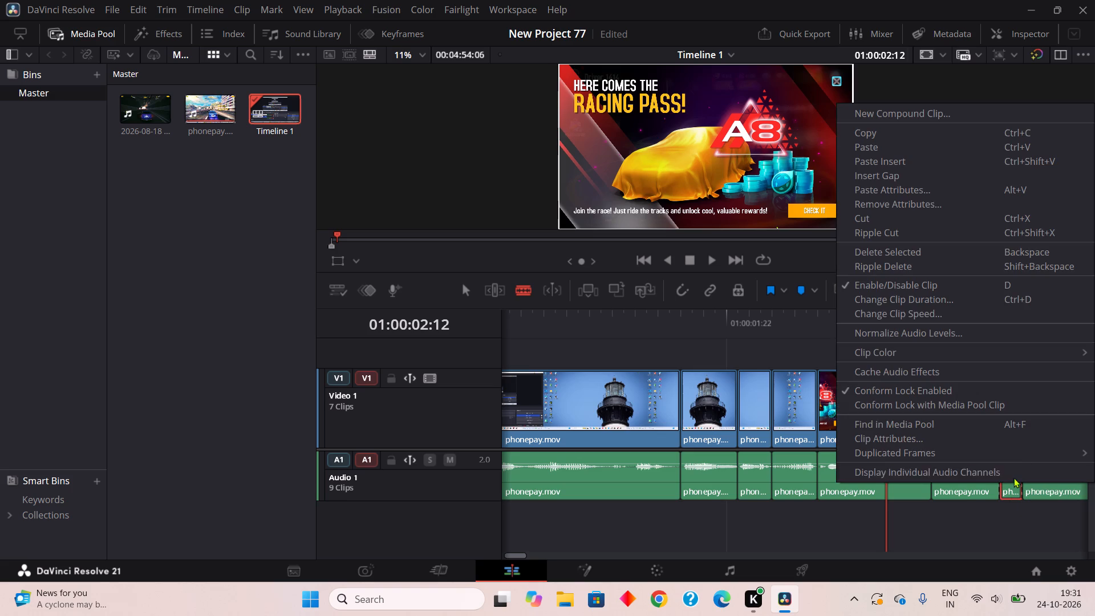
double_click(945, 234)
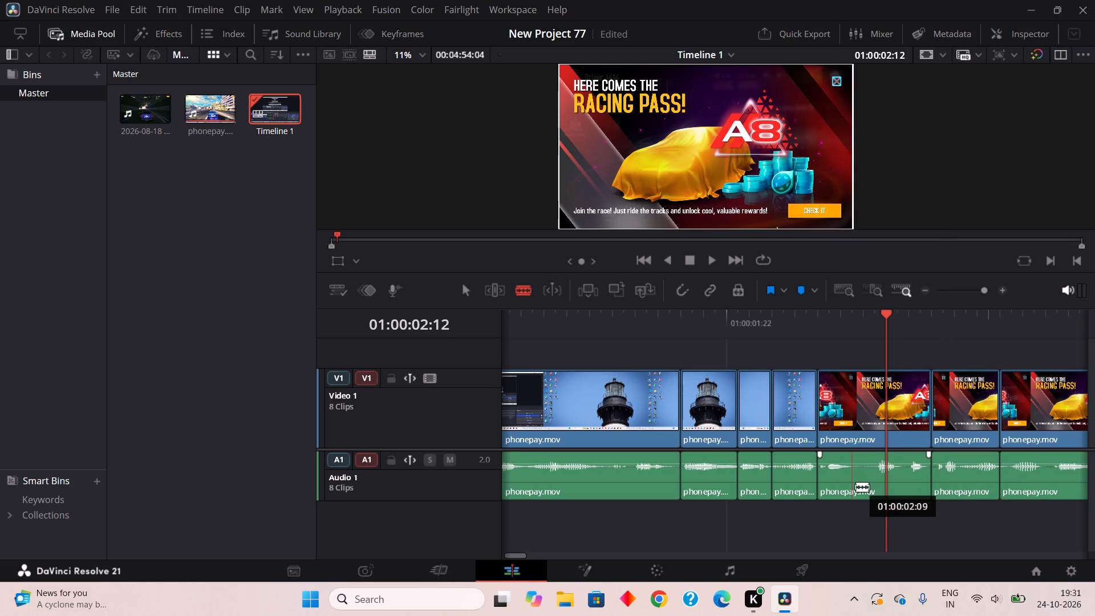
Blade the audio at about 01:00:02:09 and 01:00:02:11 and remove the piece between with Ripple Cut.
click(855, 487)
click(884, 479)
right_click(866, 485)
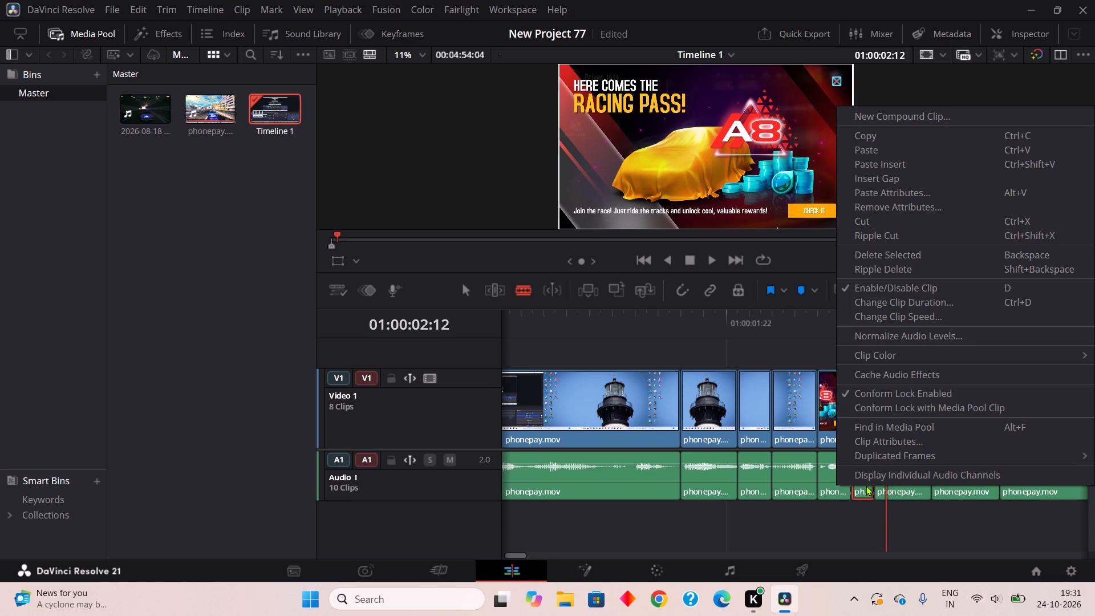
click(925, 236)
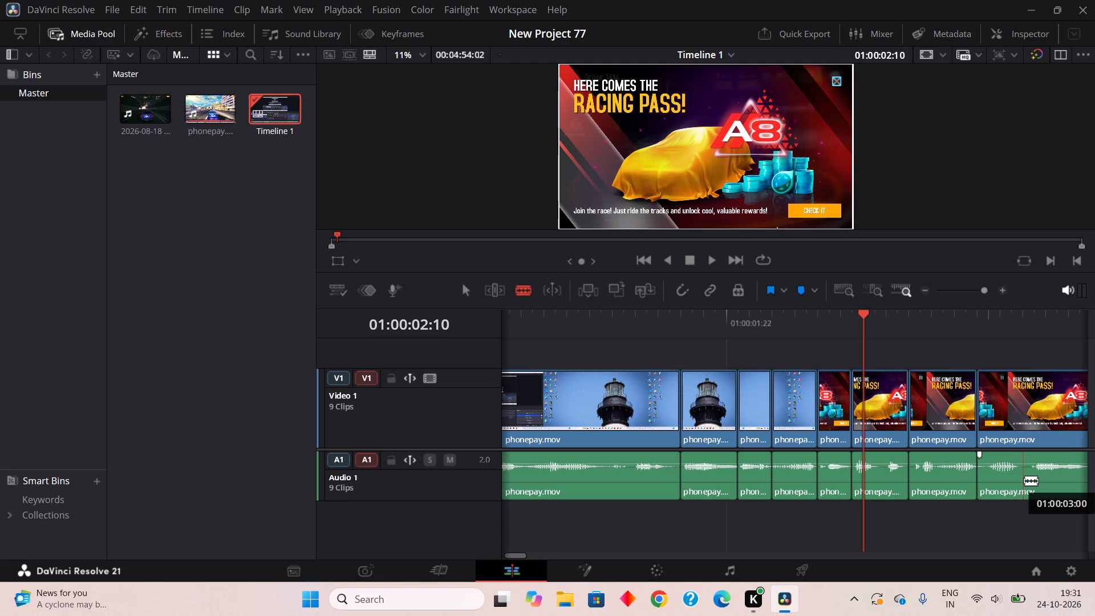
Blade the audio at about 01:00:03:00 and 01:00:03:01 and remove the one-frame piece between with Ripple Cut.
click(1024, 480)
click(1036, 479)
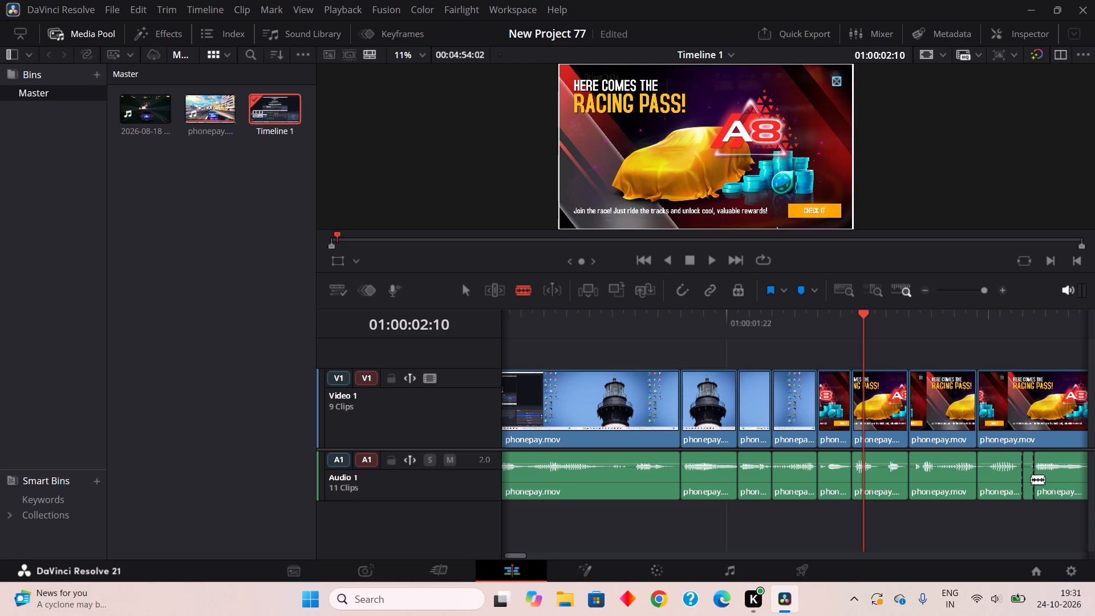
right_click(1031, 480)
click(944, 228)
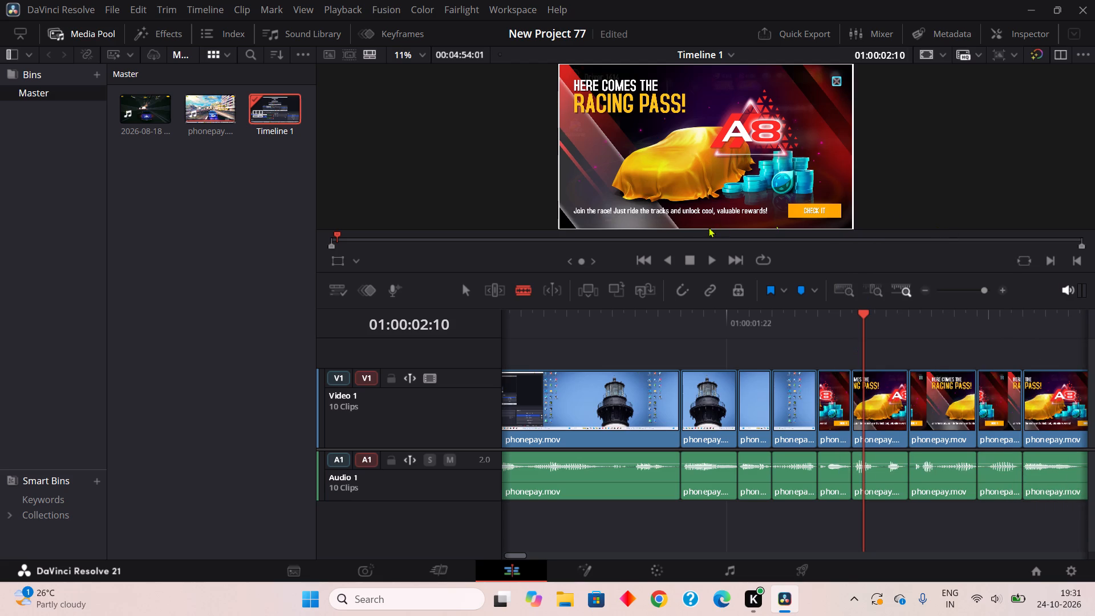
Blade the audio at about 01:00:03:08 and 01:00:03:10 and remove the quiet piece between with Ripple Cut.
double_click(714, 258)
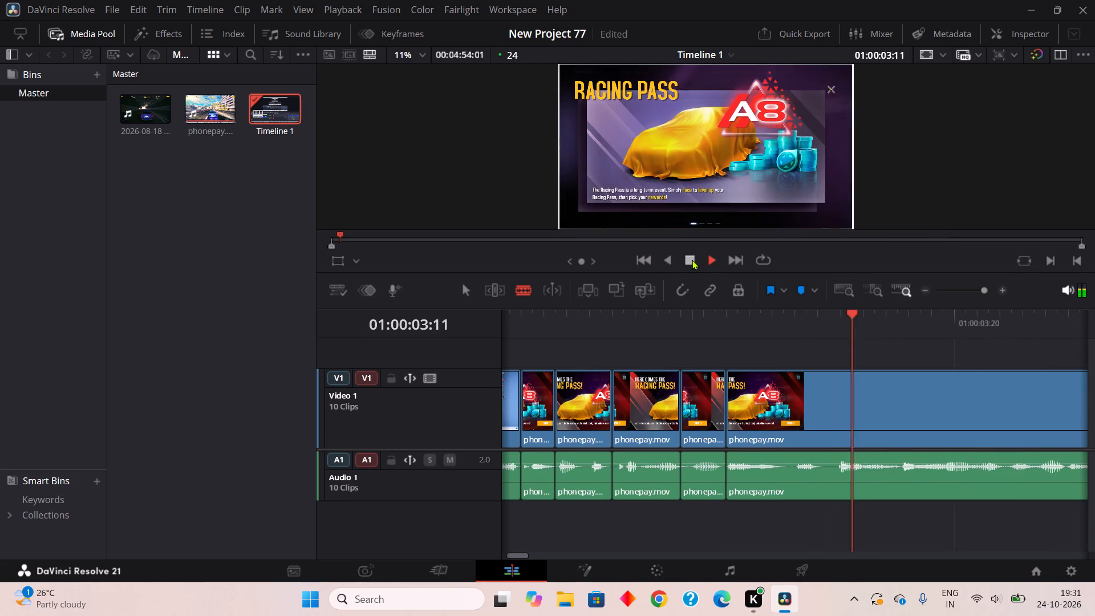
click(692, 260)
click(825, 484)
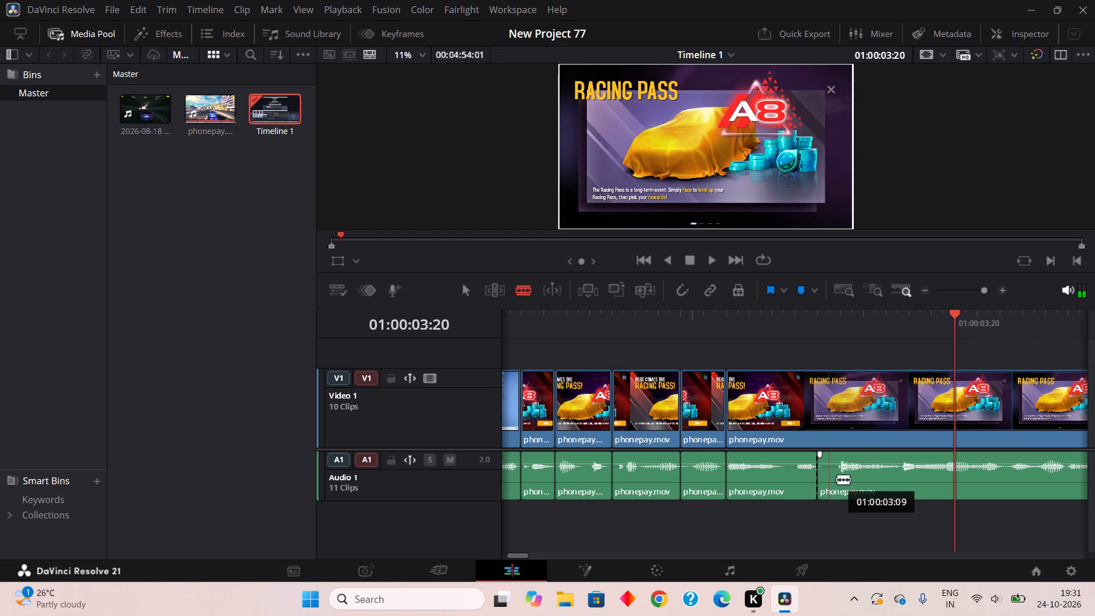
click(843, 482)
right_click(830, 486)
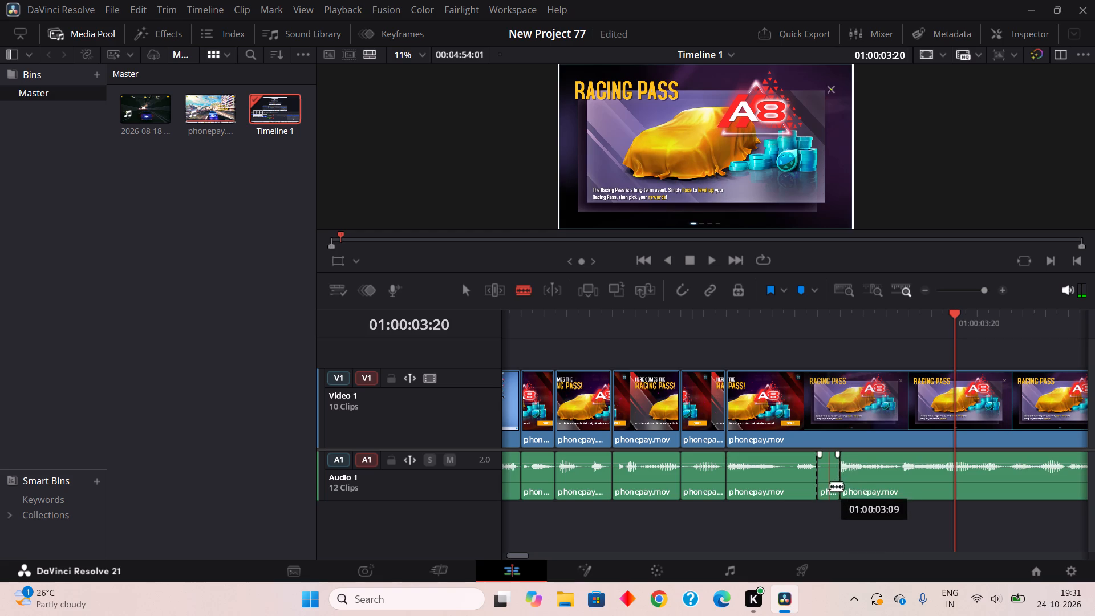
click(874, 238)
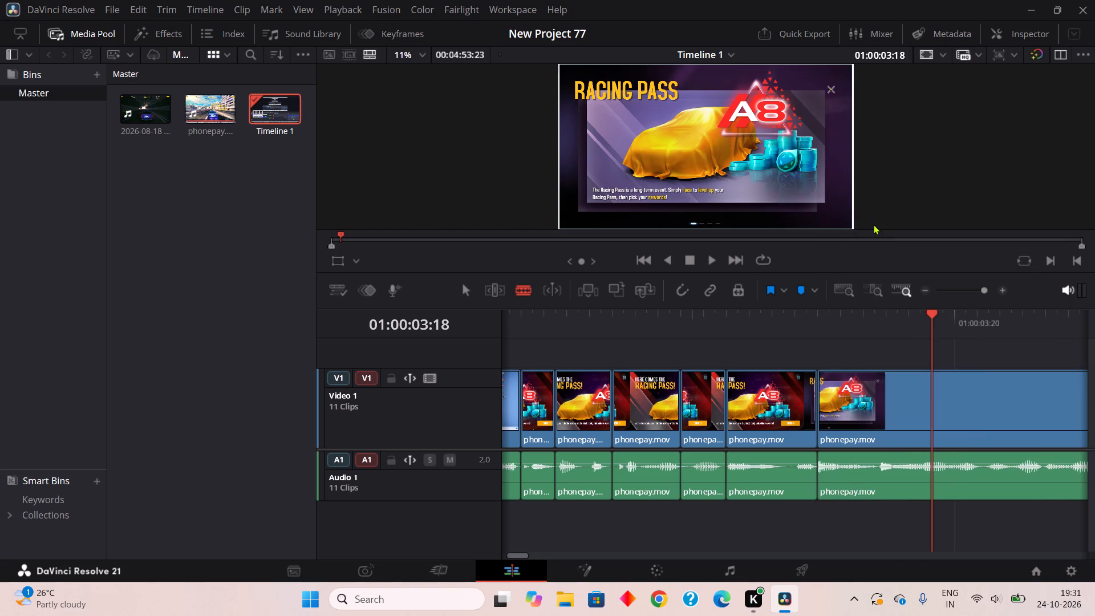
Blade the audio at about 01:00:04:09 and 01:00:04:11 and remove the piece between with Ripple Cut.
click(711, 262)
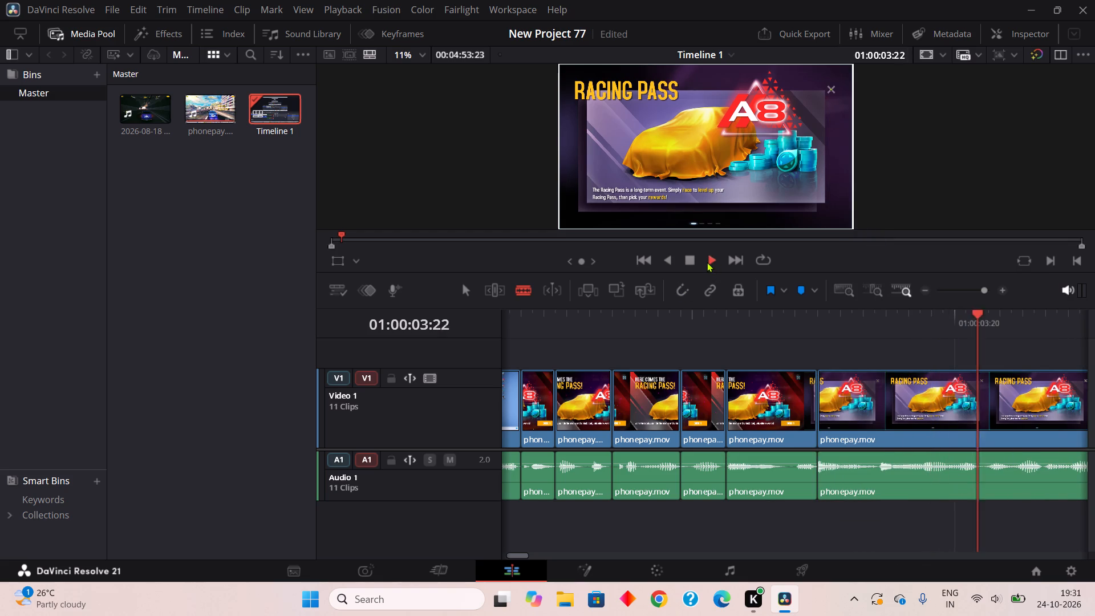
click(687, 261)
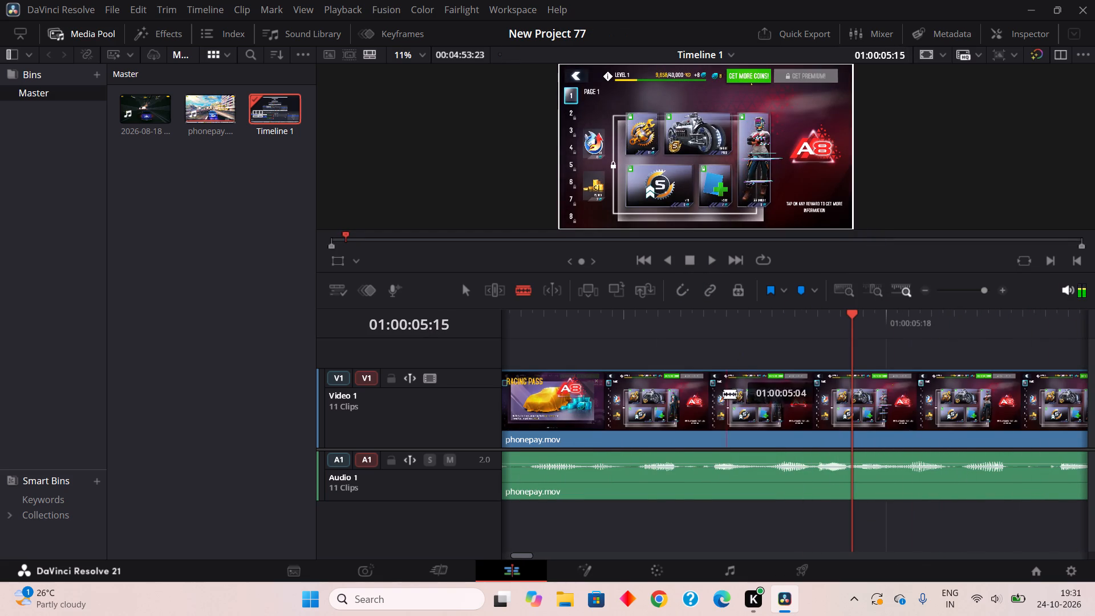
click(510, 475)
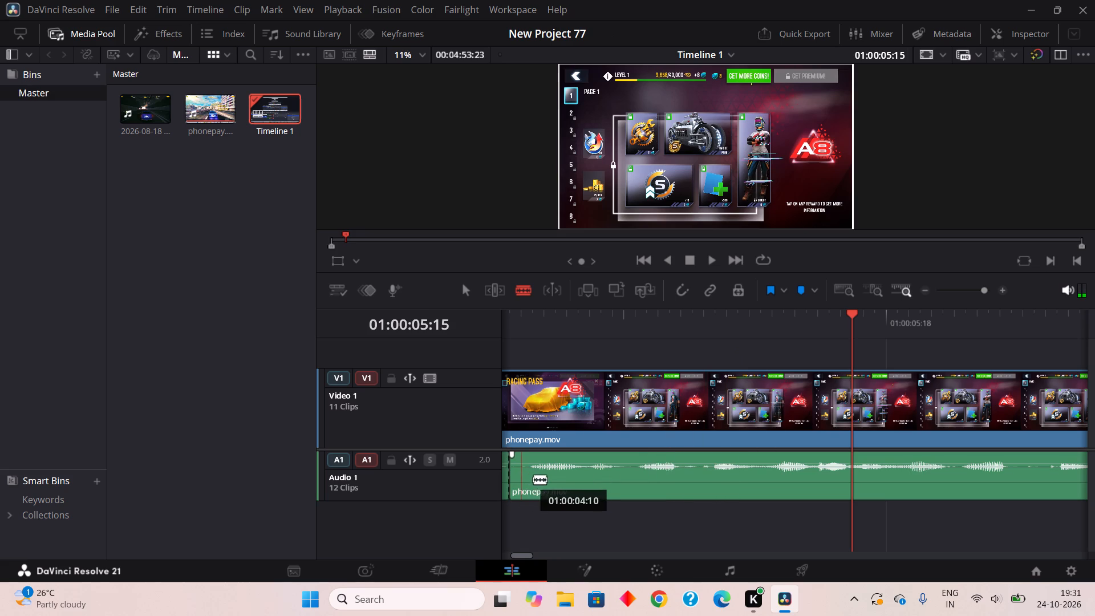
click(535, 479)
right_click(517, 473)
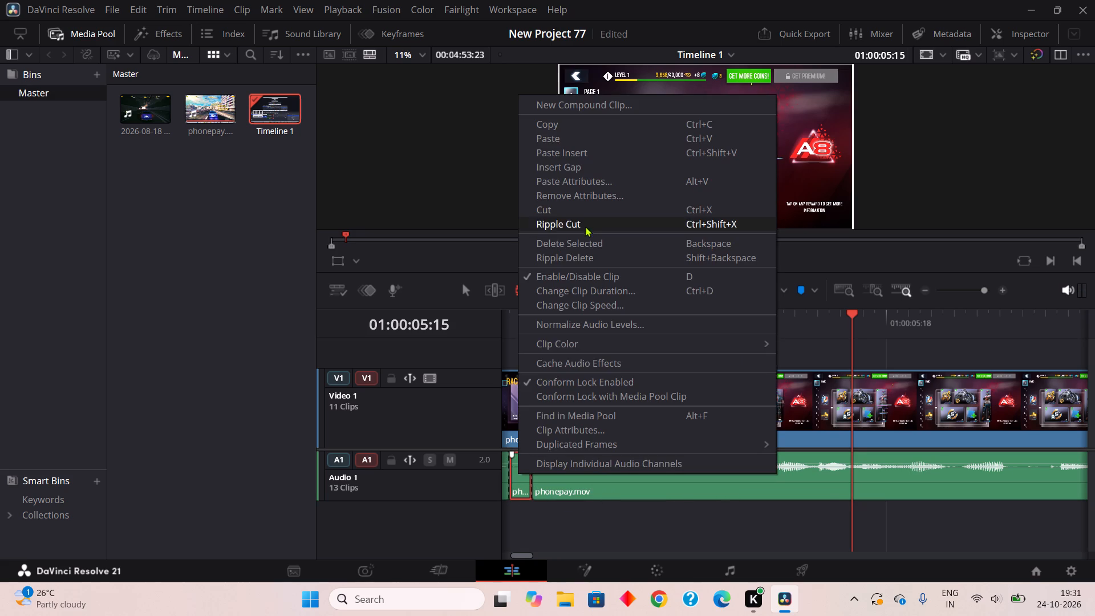
click(583, 225)
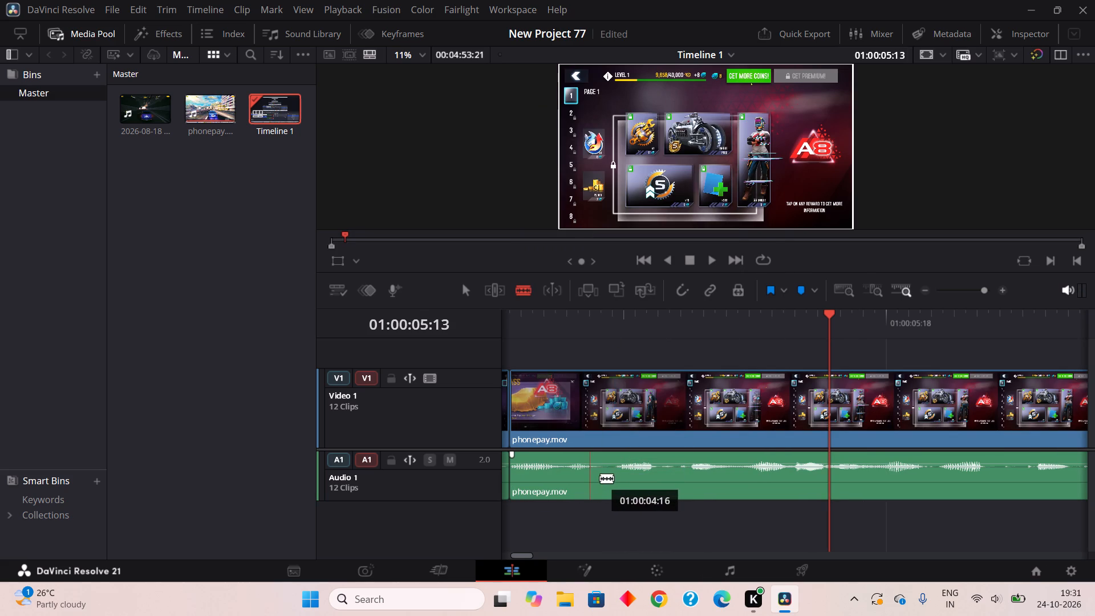
Blade the audio at about 01:00:04:16 and 01:00:04:18 and remove the piece between with Ripple Cut.
click(600, 478)
click(617, 477)
right_click(603, 483)
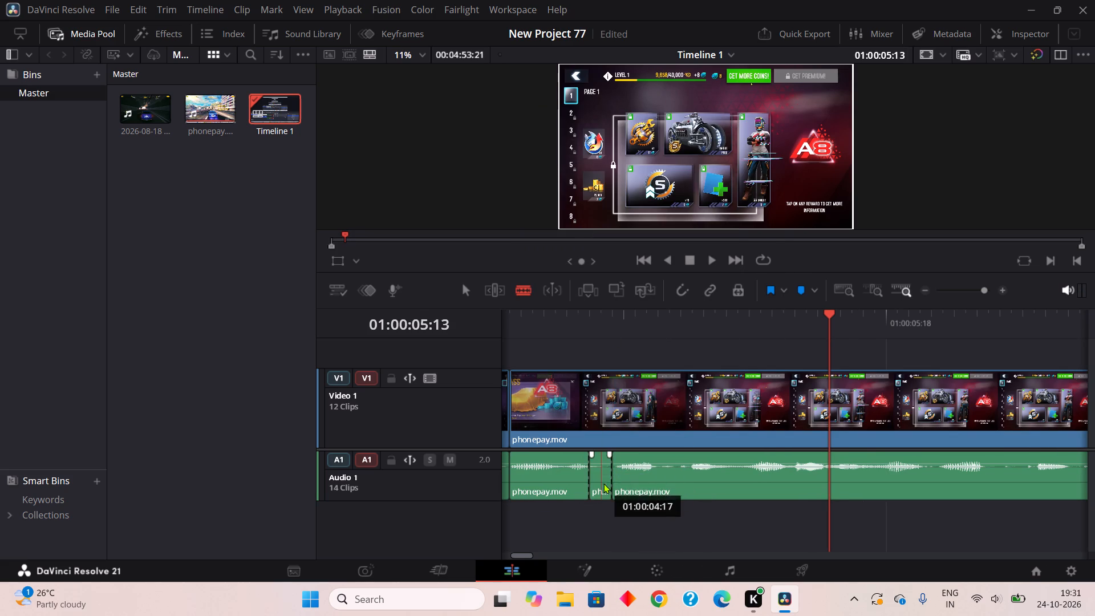
click(654, 226)
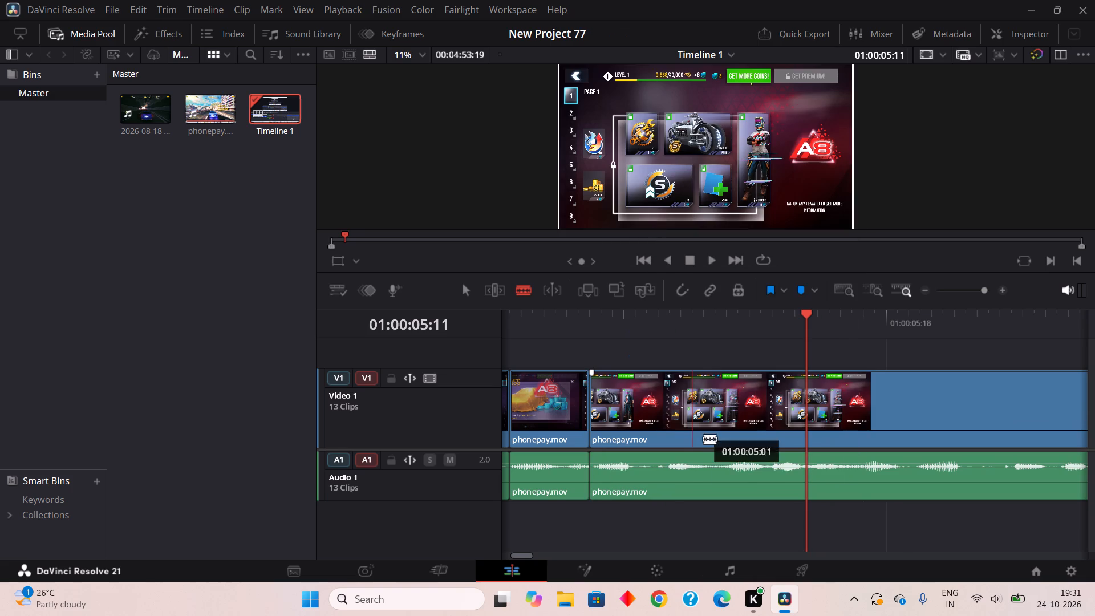
Blade the audio at about 01:00:06:01 and 01:00:06:05 and remove the quiet piece between with Ripple Cut.
click(968, 472)
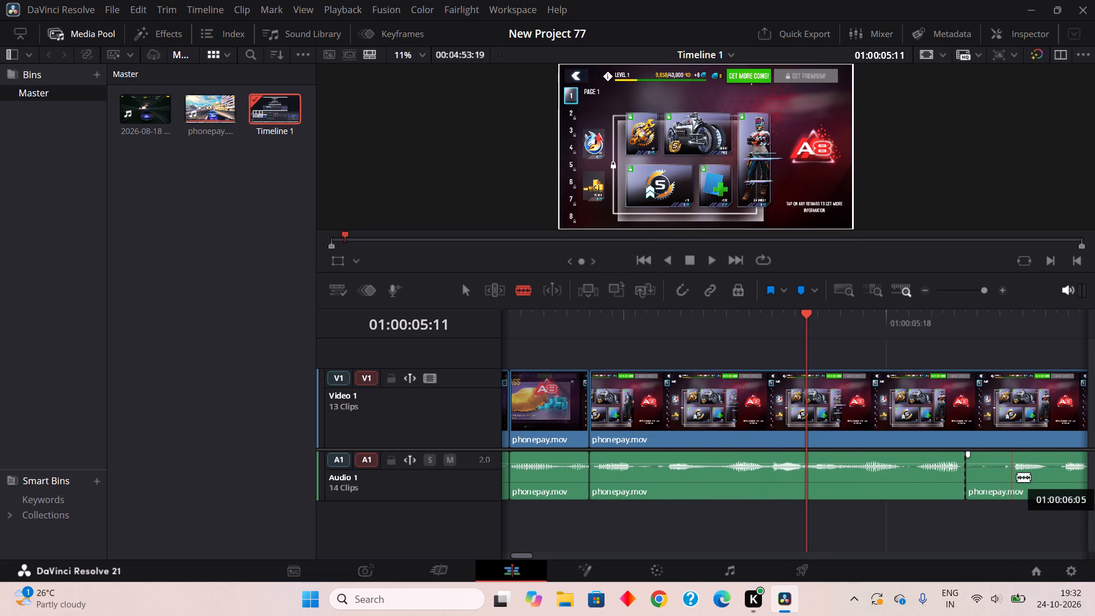
click(1017, 477)
right_click(995, 475)
click(935, 224)
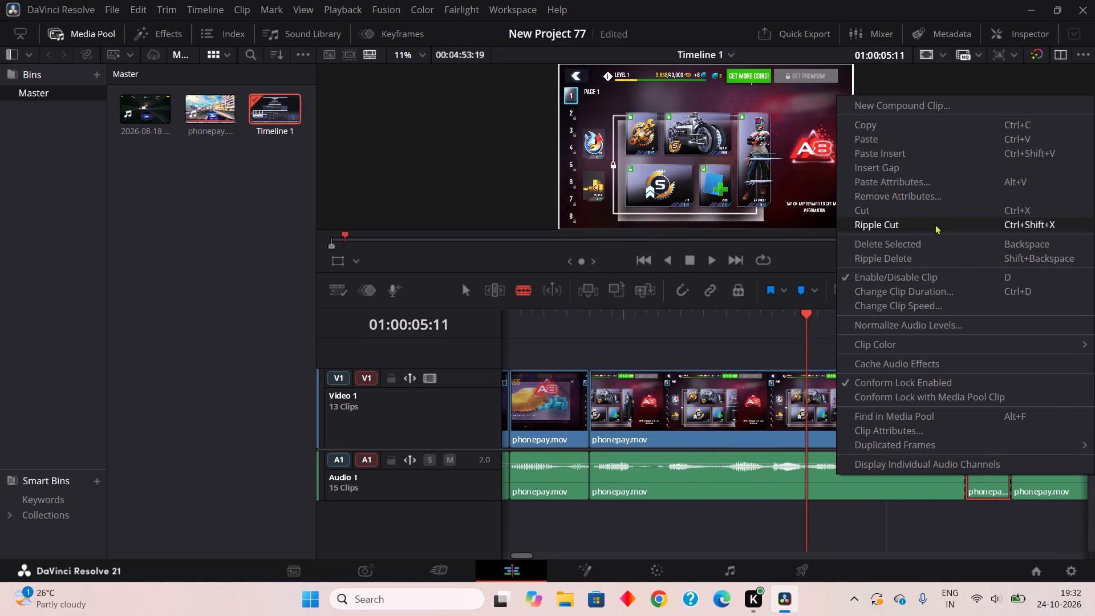
Blade the audio at about 01:00:06:08 and 01:00:06:11 and remove the piece between with Ripple Cut.
click(1049, 476)
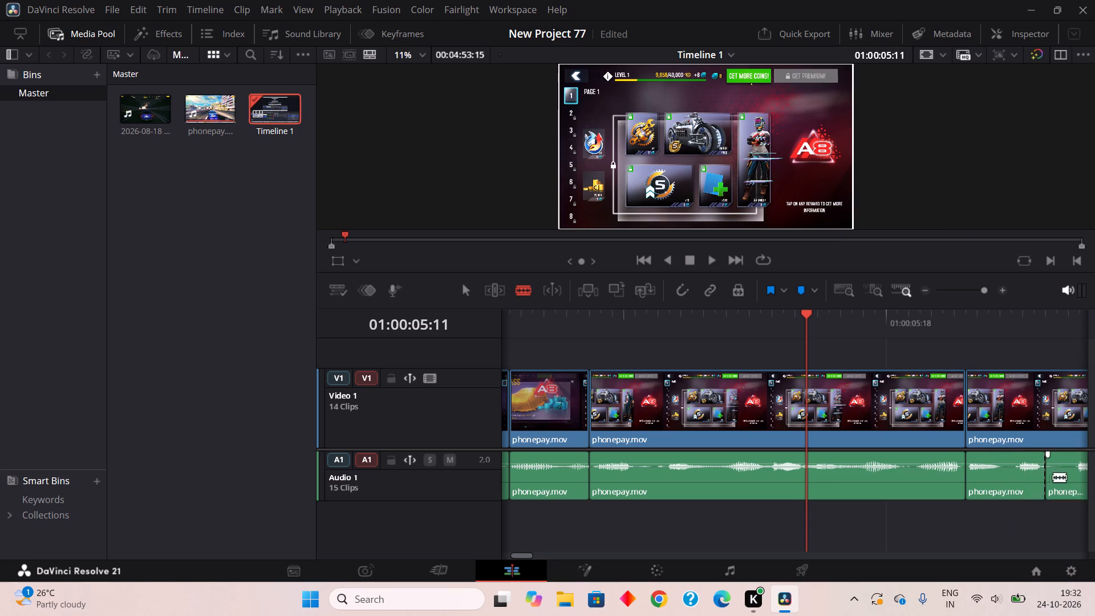
click(1082, 480)
right_click(1068, 473)
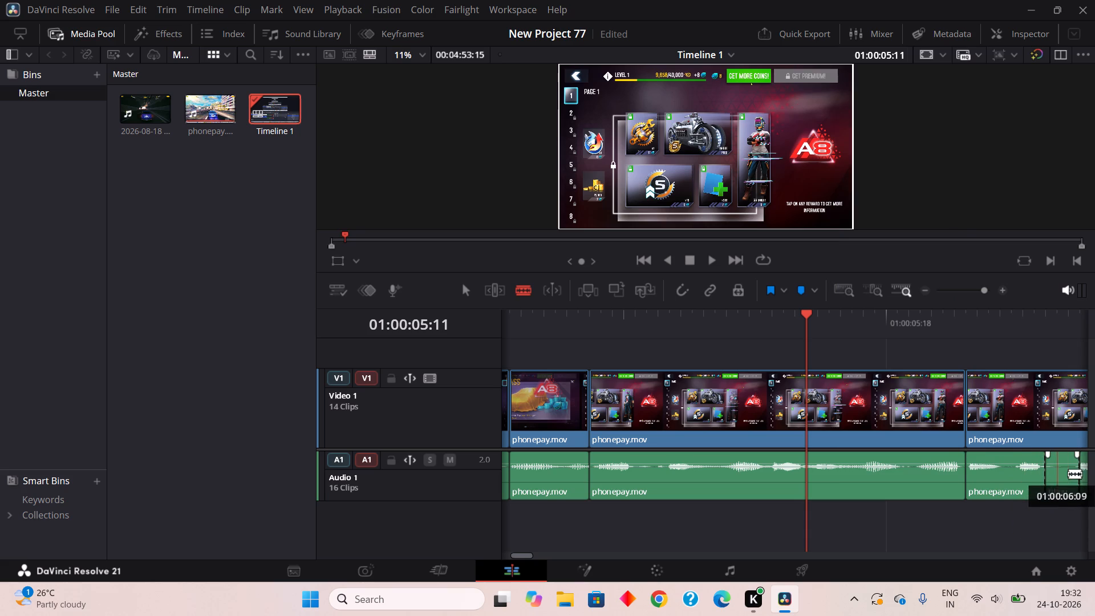
click(914, 222)
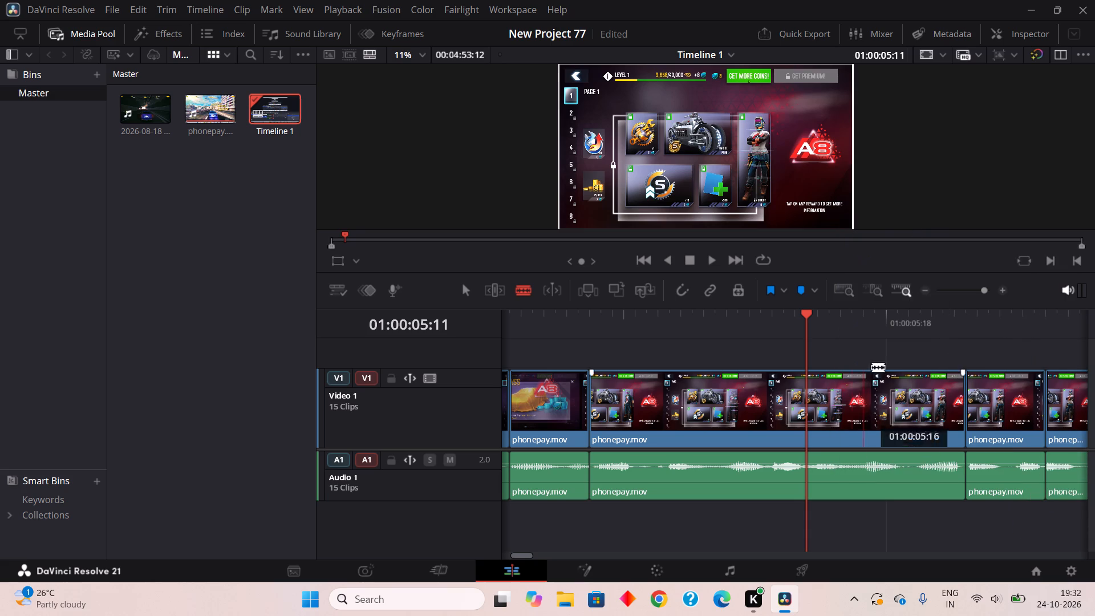
Blade the audio at about 01:00:06:04 and 01:00:06:05 and remove the piece between with Ripple Cut.
click(1003, 490)
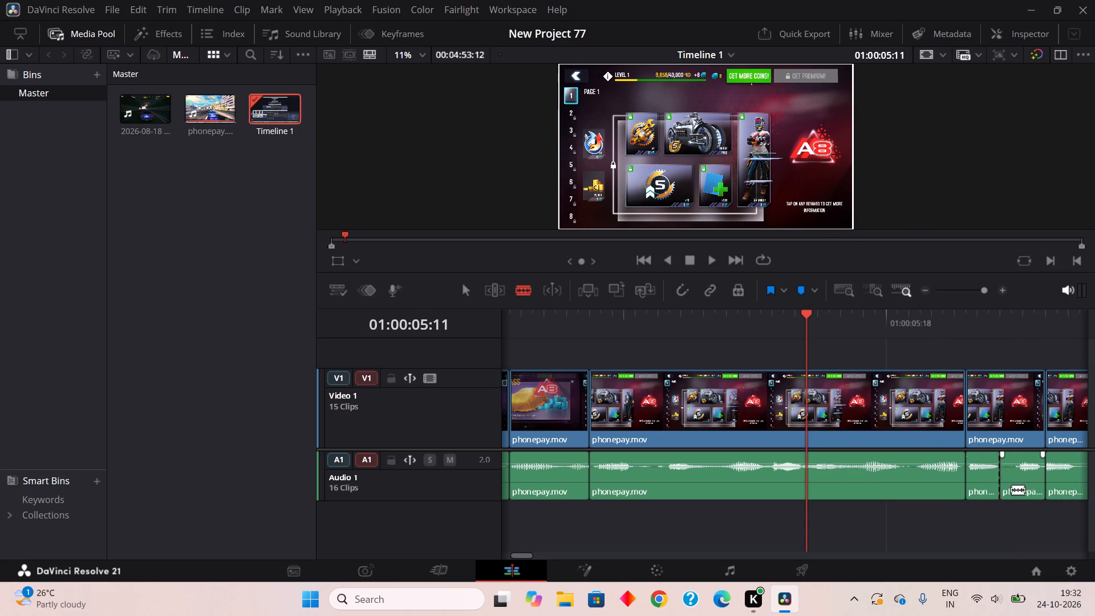
click(1022, 487)
right_click(1009, 487)
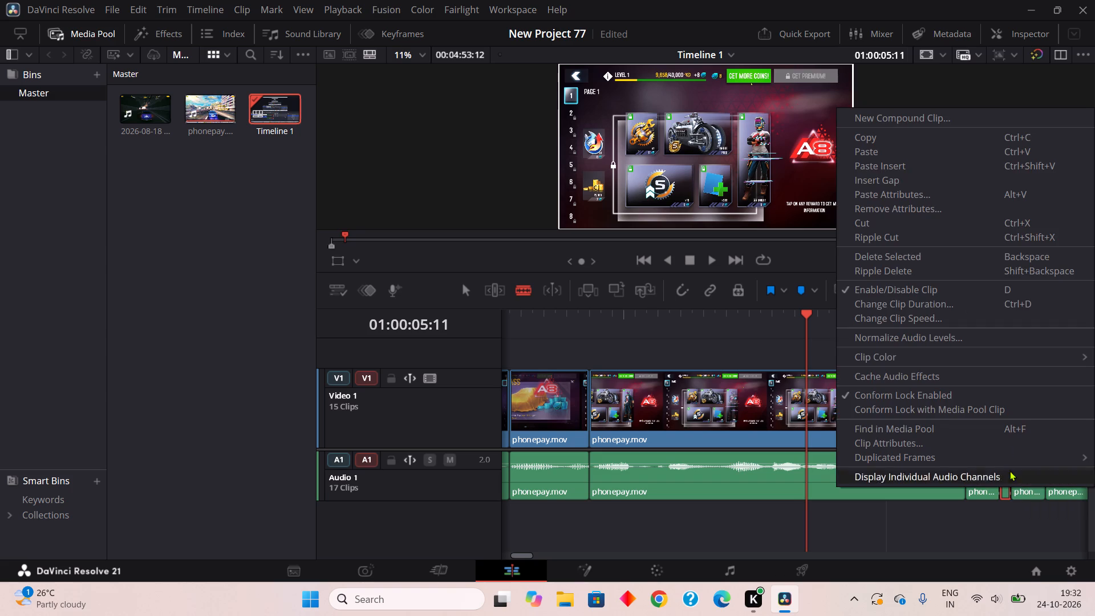
click(928, 233)
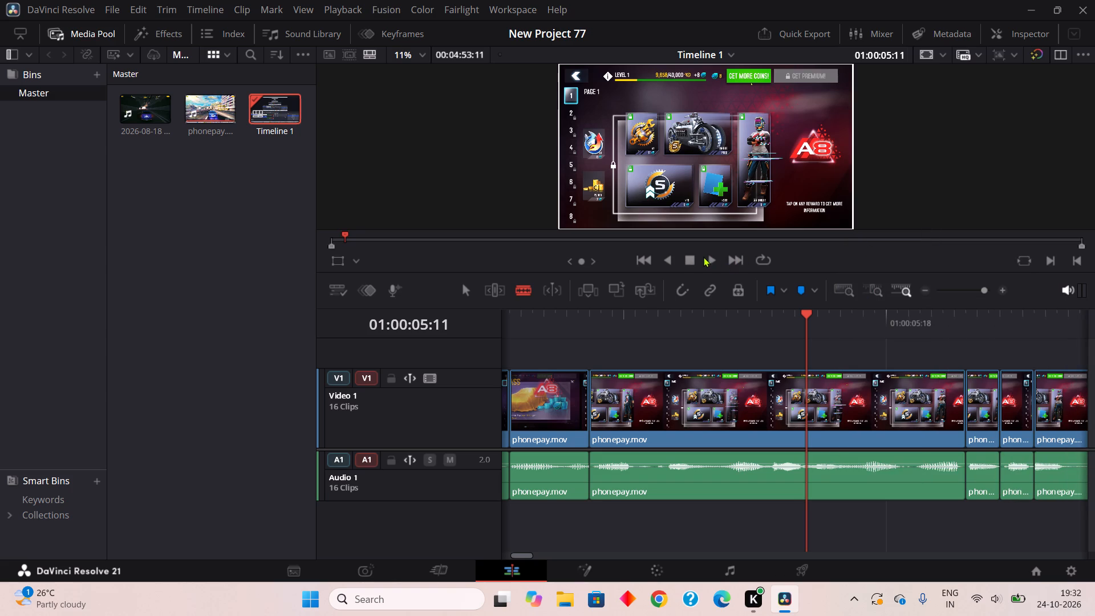
Play onward, blade the audio at about 01:00:06:12 and 01:00:06:13, and remove the quiet piece between with Ripple Cut.
click(705, 258)
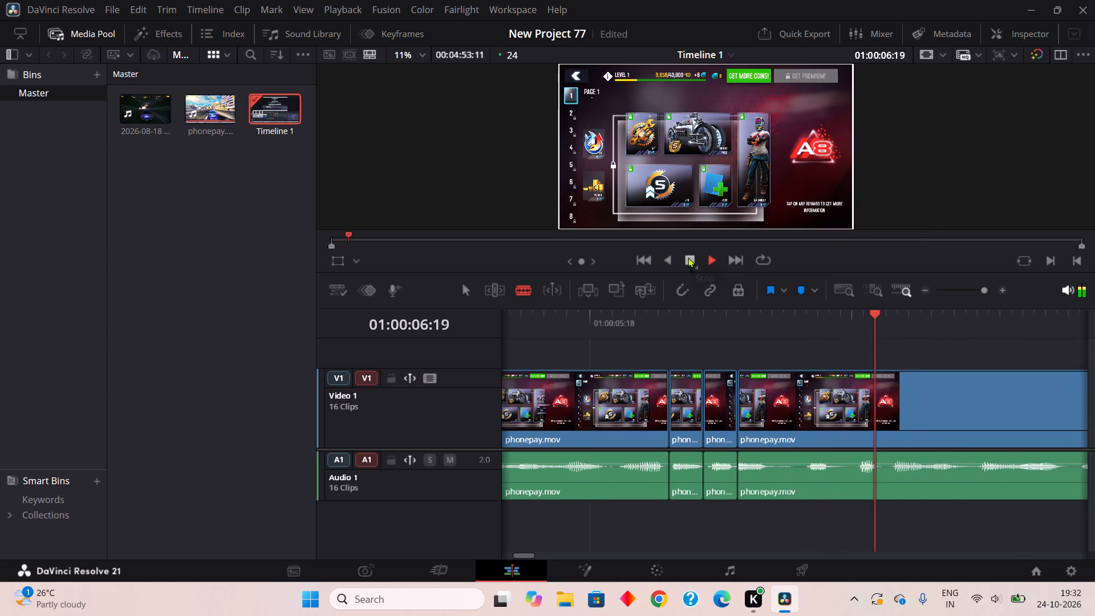
click(688, 257)
click(797, 480)
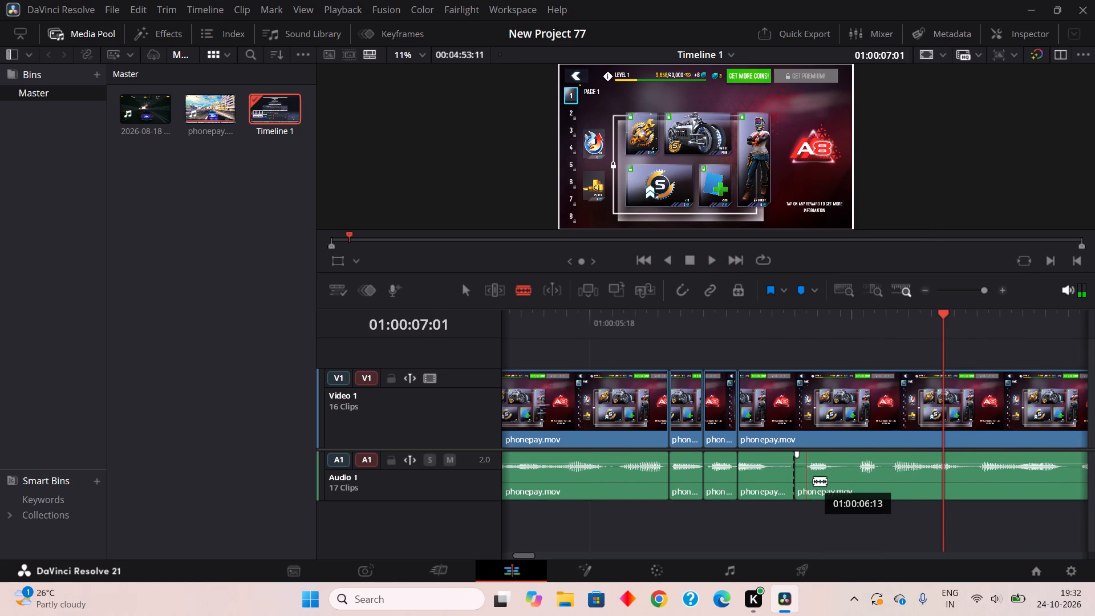
click(813, 481)
right_click(804, 484)
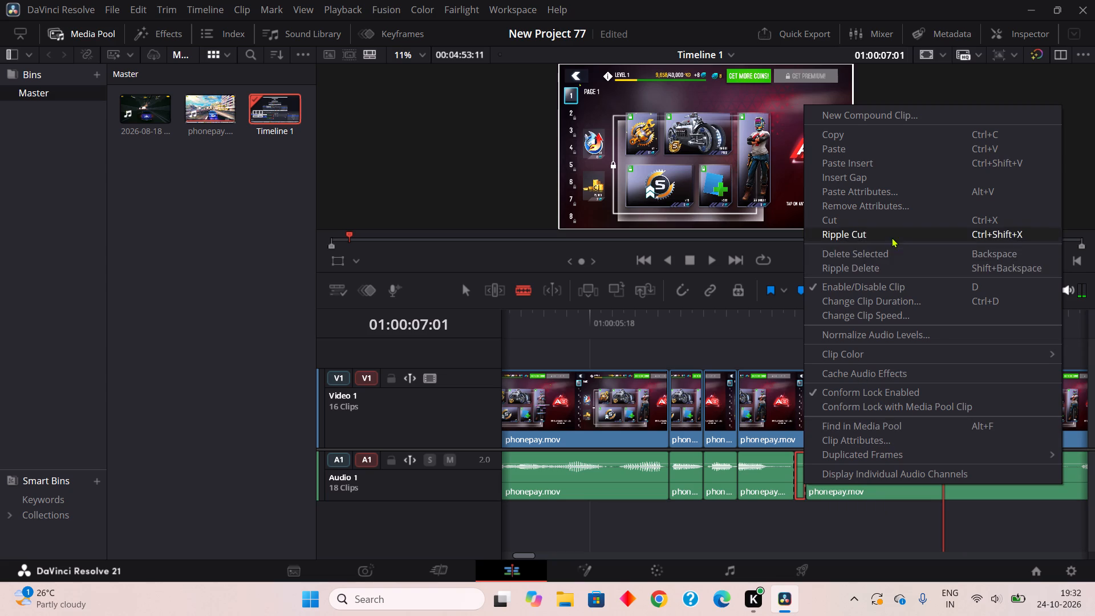
click(890, 233)
Blade the audio at about 01:00:06:15 and 01:00:06:16 and remove the quiet piece between with Ripple Cut.
click(832, 487)
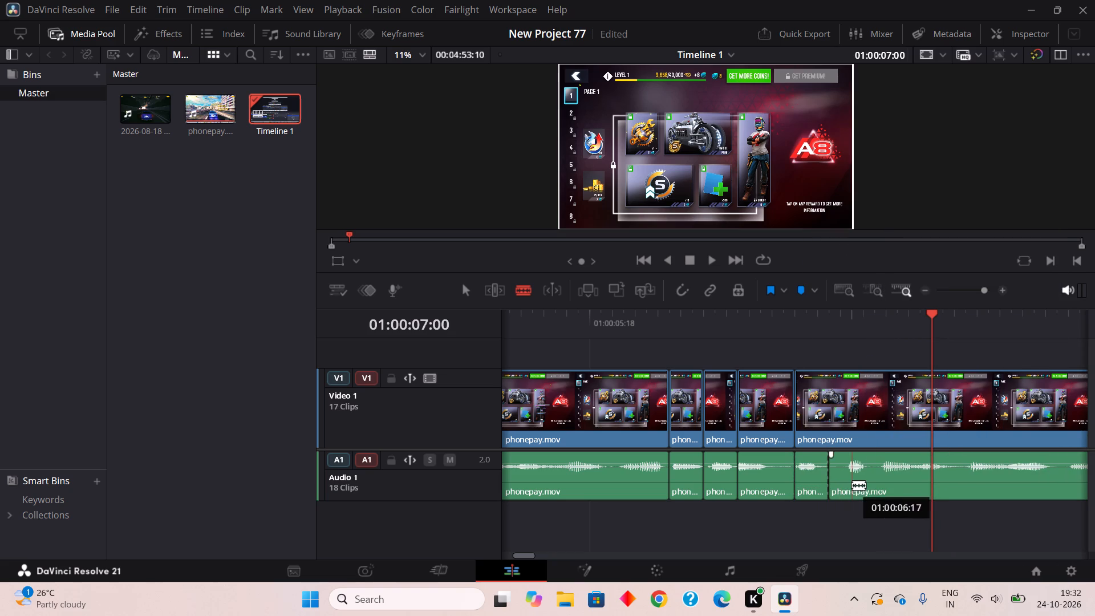
click(843, 485)
right_click(834, 487)
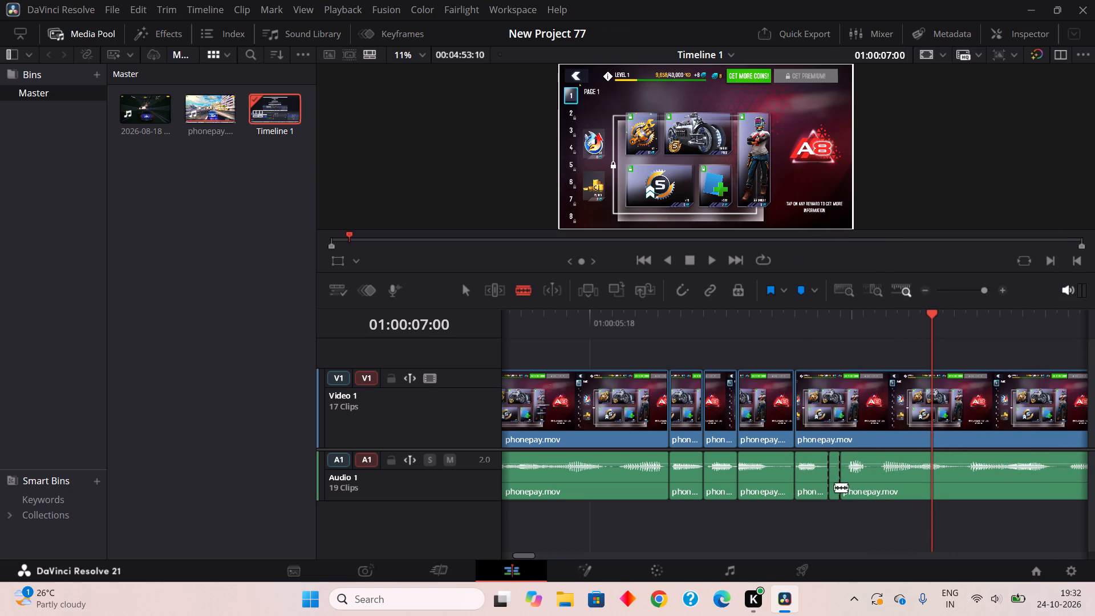
click(915, 234)
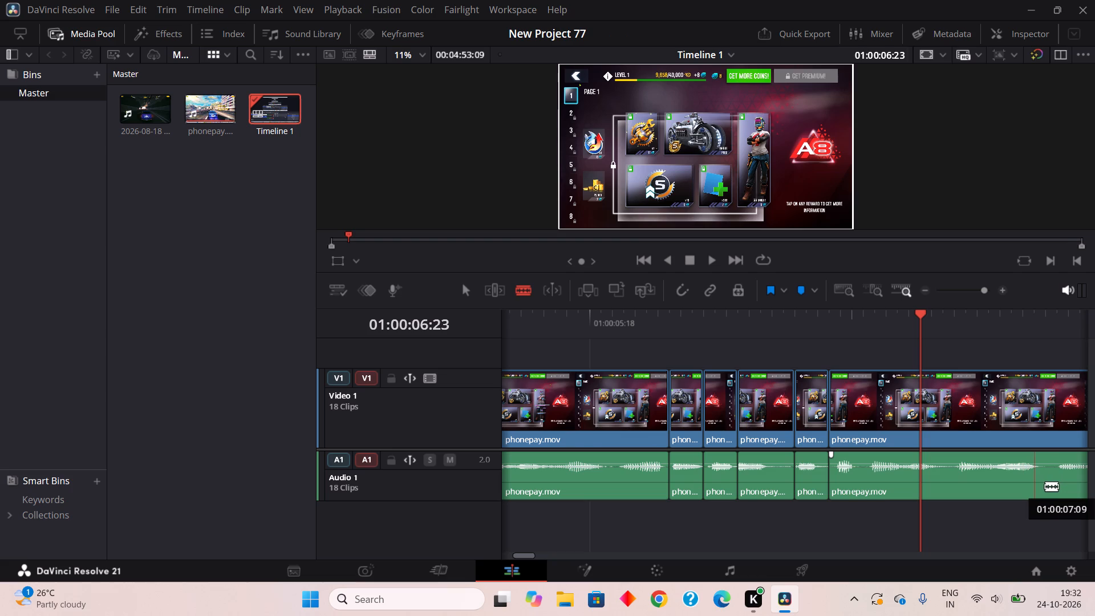
Blade the audio at about 01:00:07:10 and 01:00:07:11 to isolate the quiet piece between.
click(1047, 488)
click(1062, 488)
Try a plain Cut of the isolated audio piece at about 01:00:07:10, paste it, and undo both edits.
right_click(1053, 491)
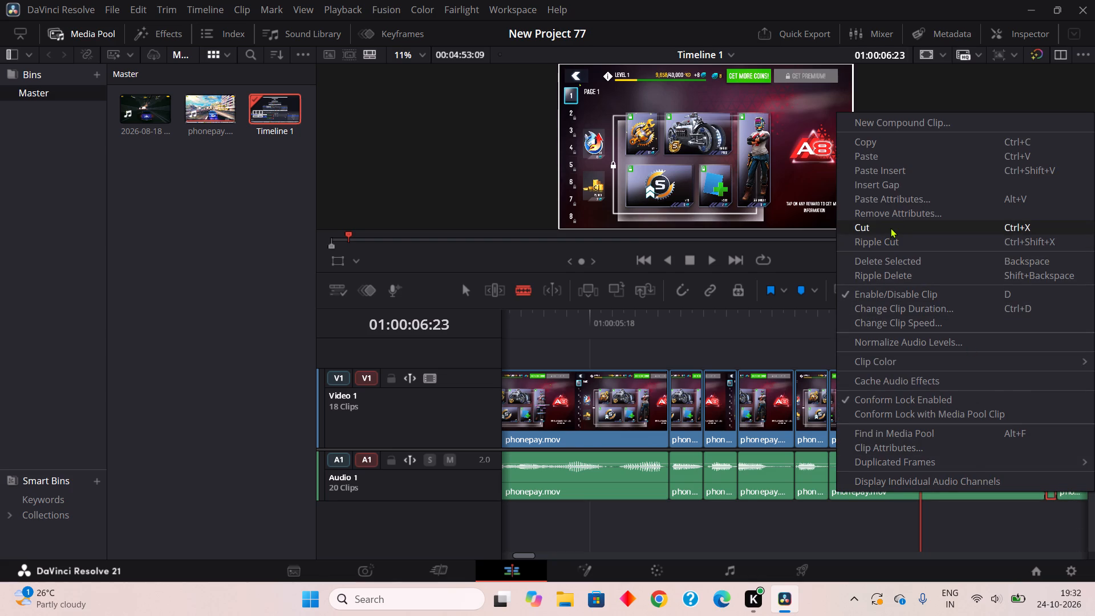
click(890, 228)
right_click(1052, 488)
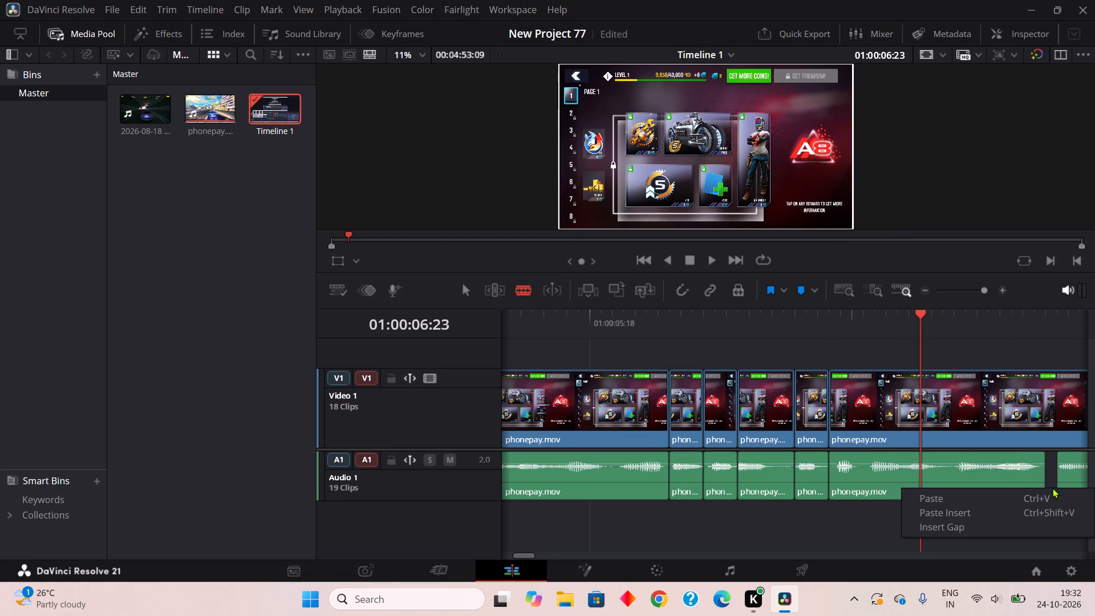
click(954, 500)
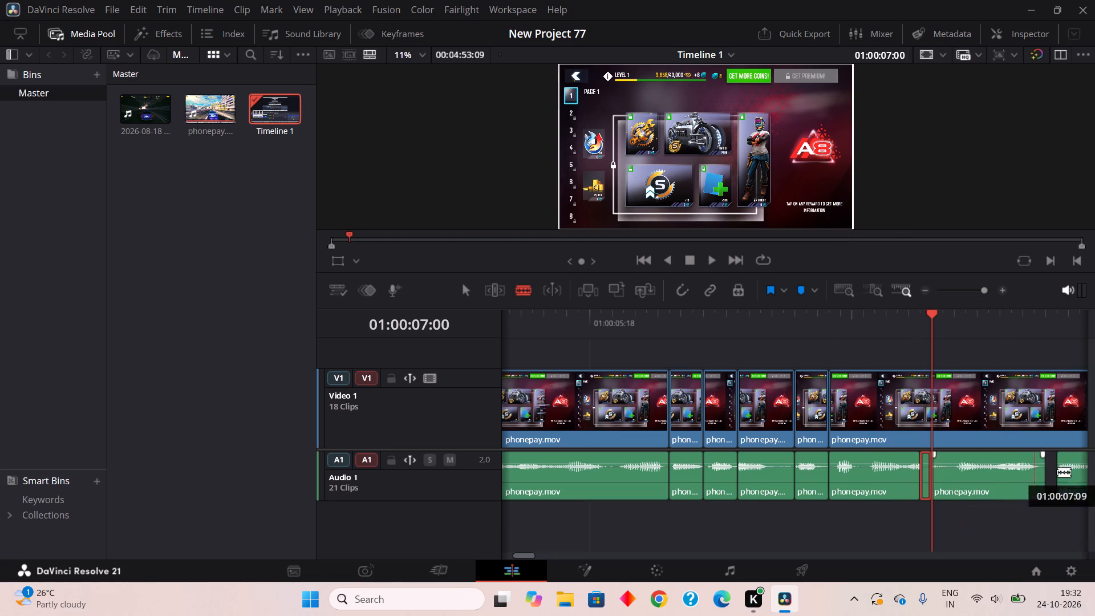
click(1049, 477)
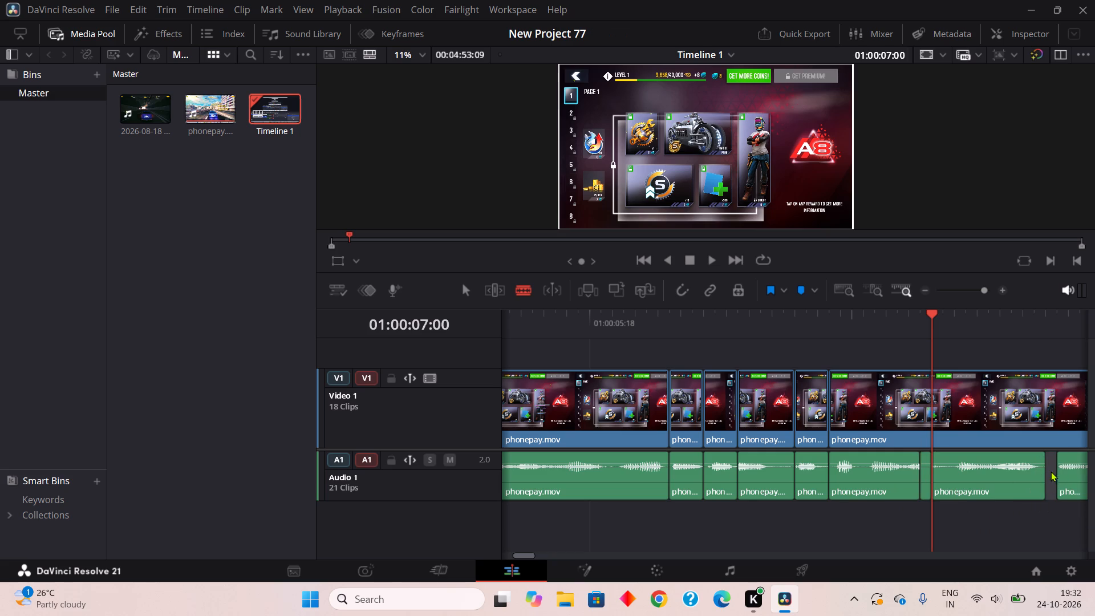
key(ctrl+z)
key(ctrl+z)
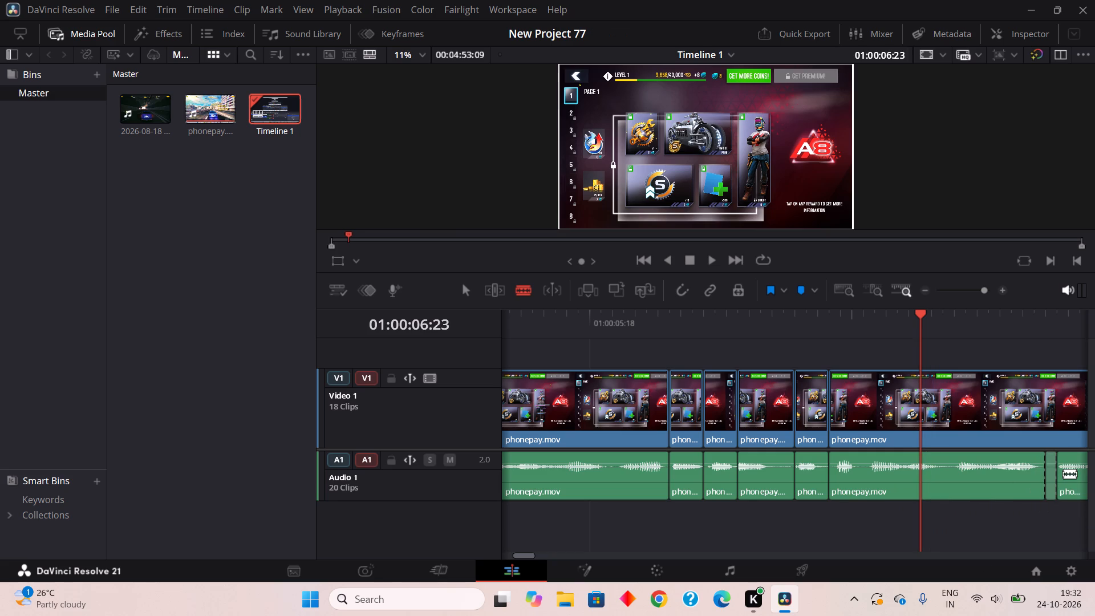
Remove the isolated audio piece at about 01:00:07:10 with Ripple Cut.
right_click(1047, 484)
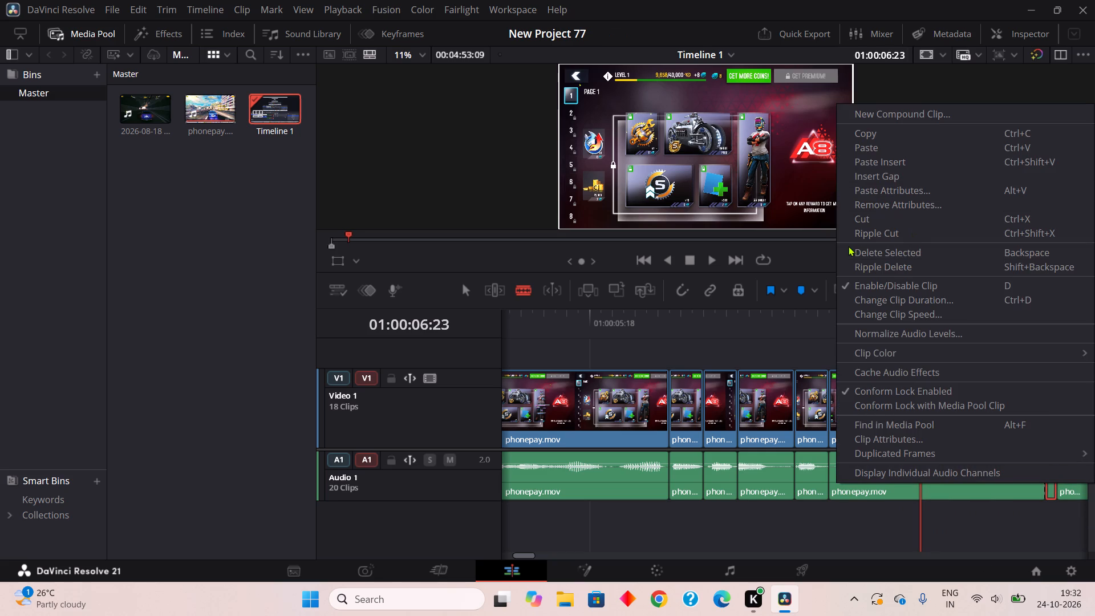
click(866, 230)
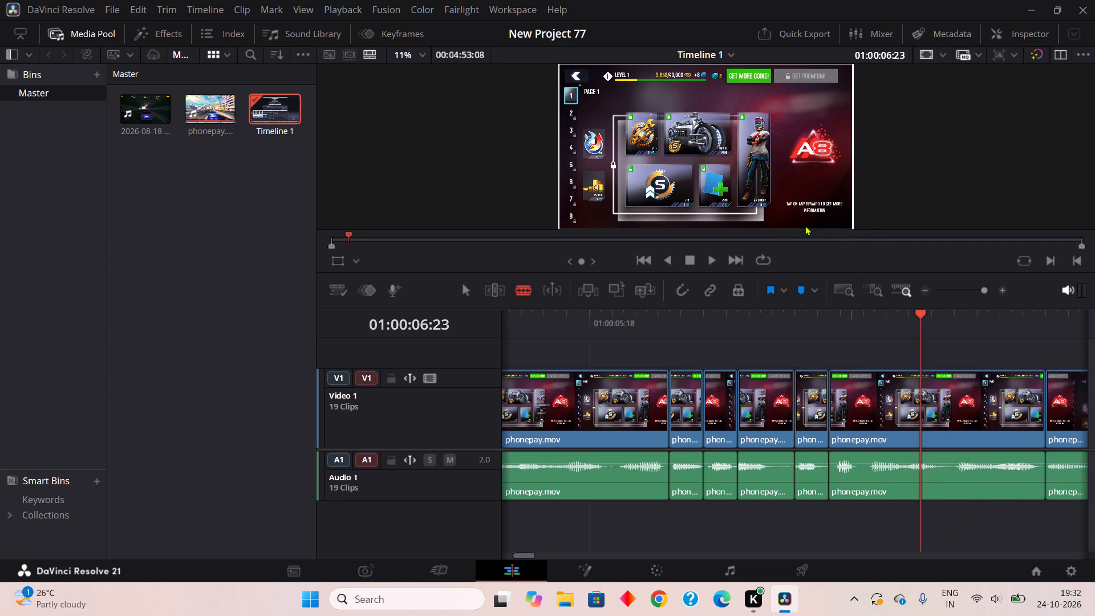
Play onward, blade the audio at about 01:00:08:05 and 01:00:08:08, and remove the quiet piece between with Ripple Cut.
click(713, 257)
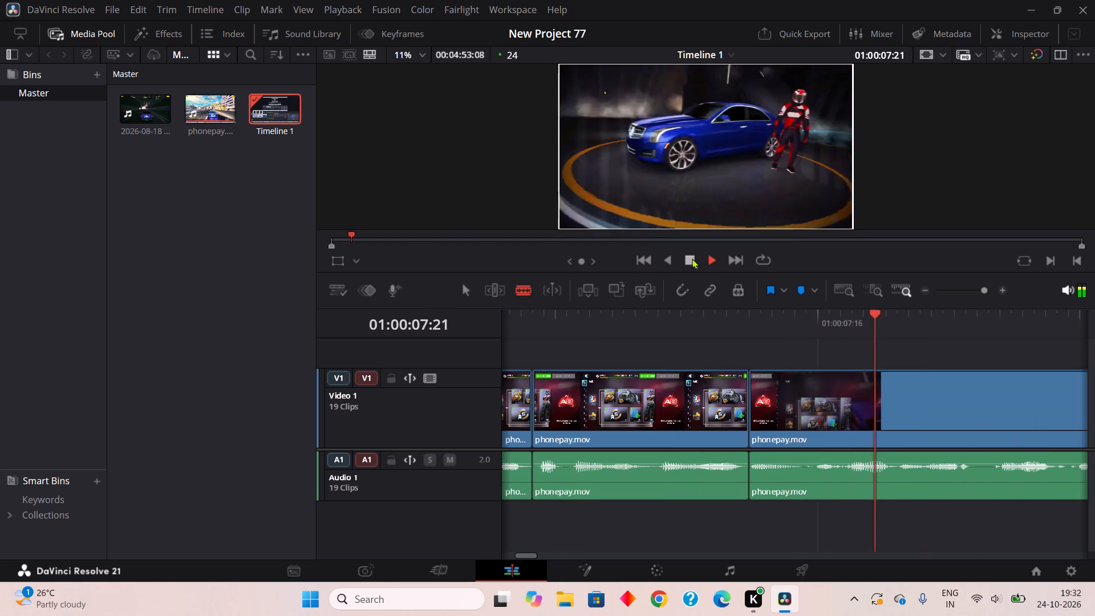
click(692, 258)
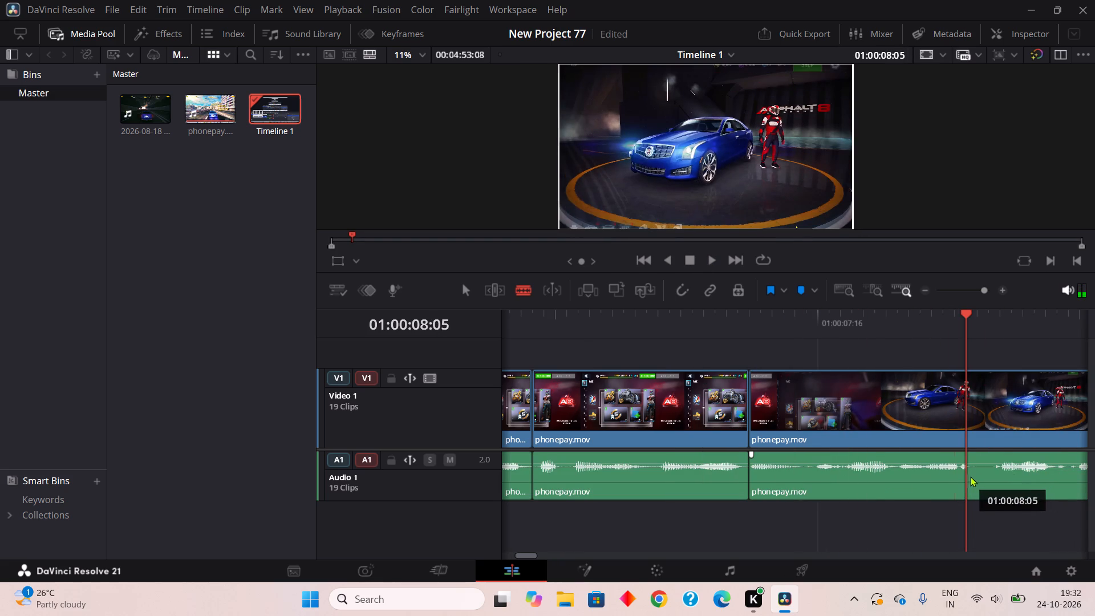
click(976, 468)
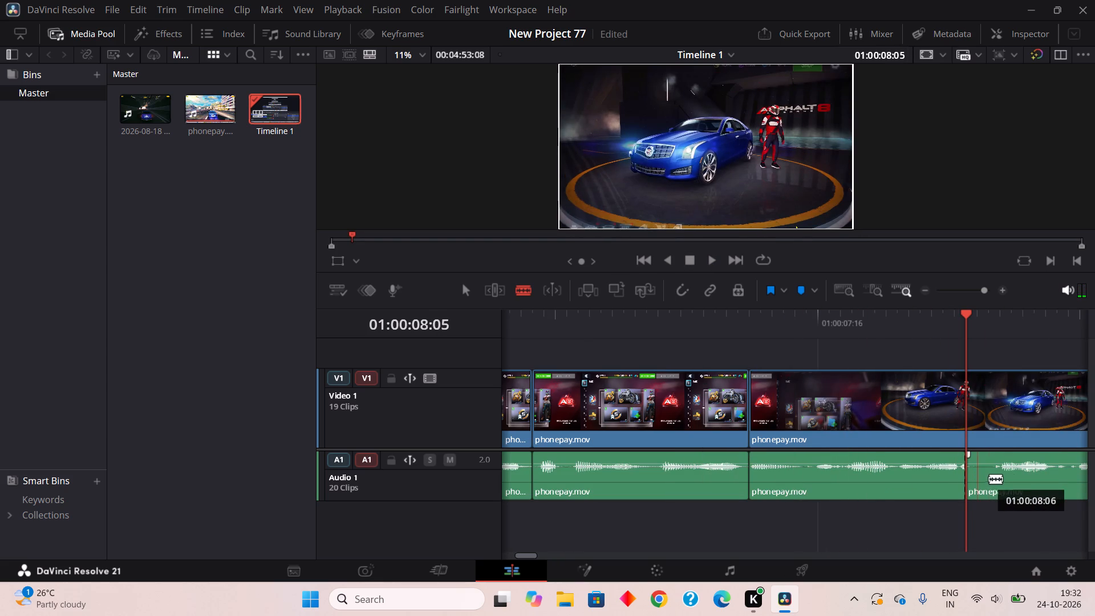
click(1003, 486)
right_click(987, 485)
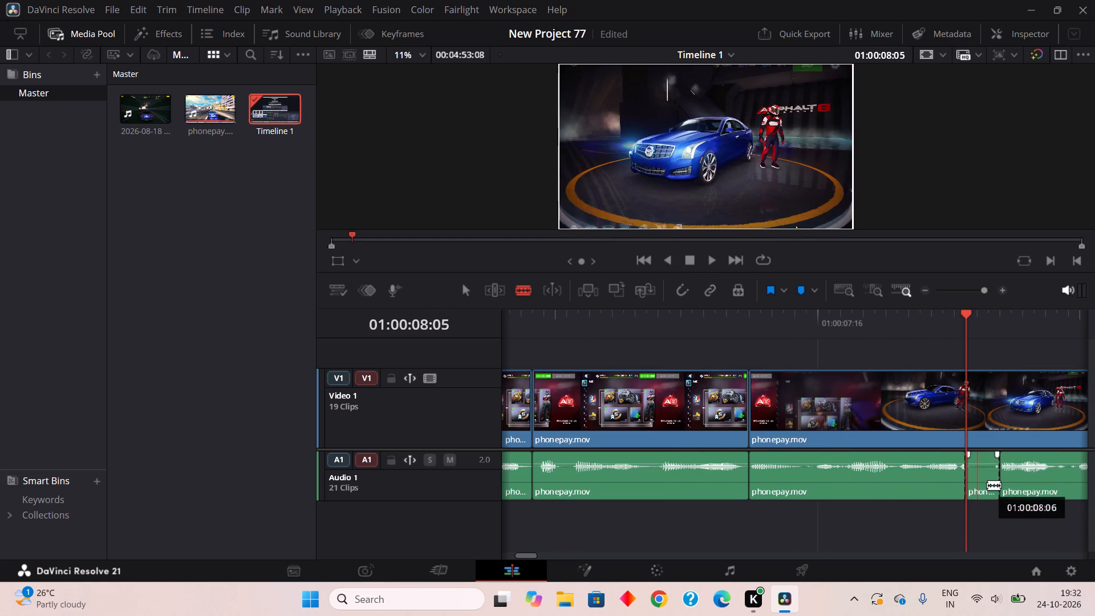
click(951, 229)
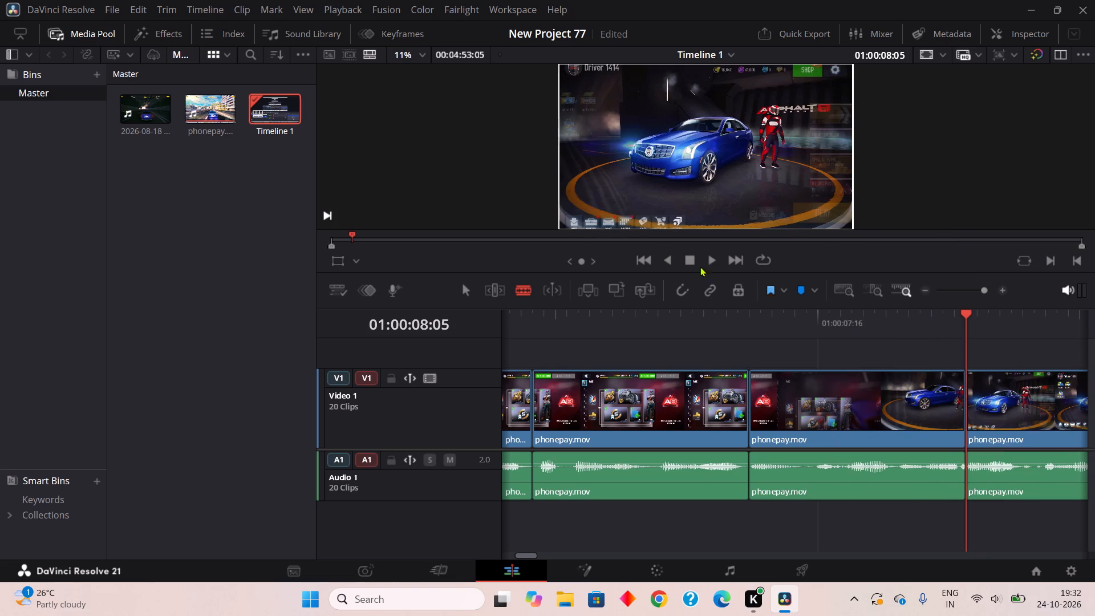
Play onward, blade the audio at about 01:00:08:19 and 01:00:08:22, and remove the quiet piece between with Ripple Cut.
click(712, 262)
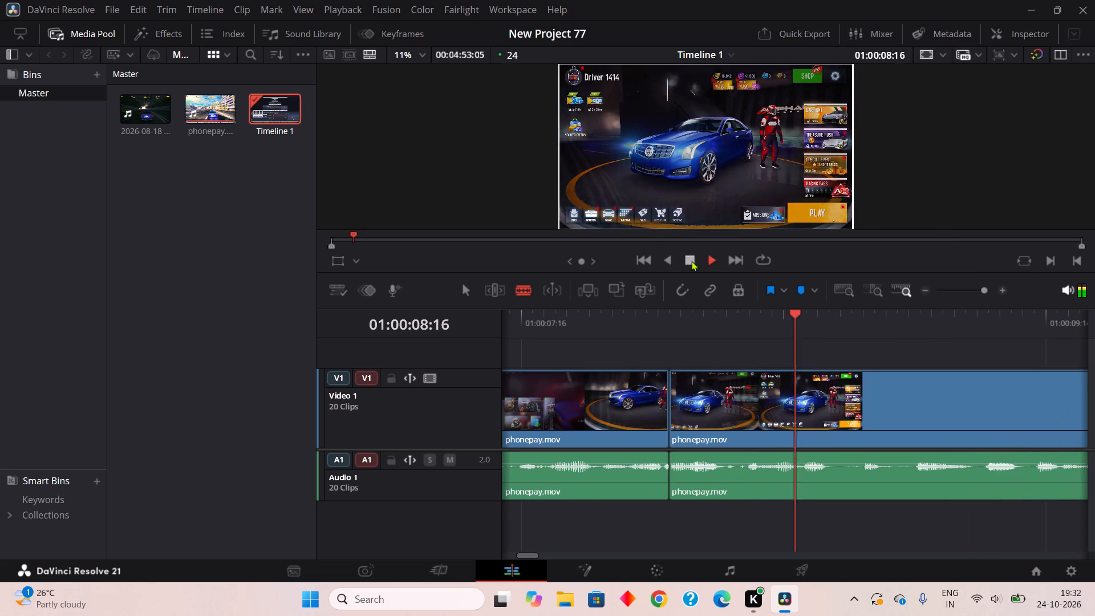
click(691, 261)
click(838, 487)
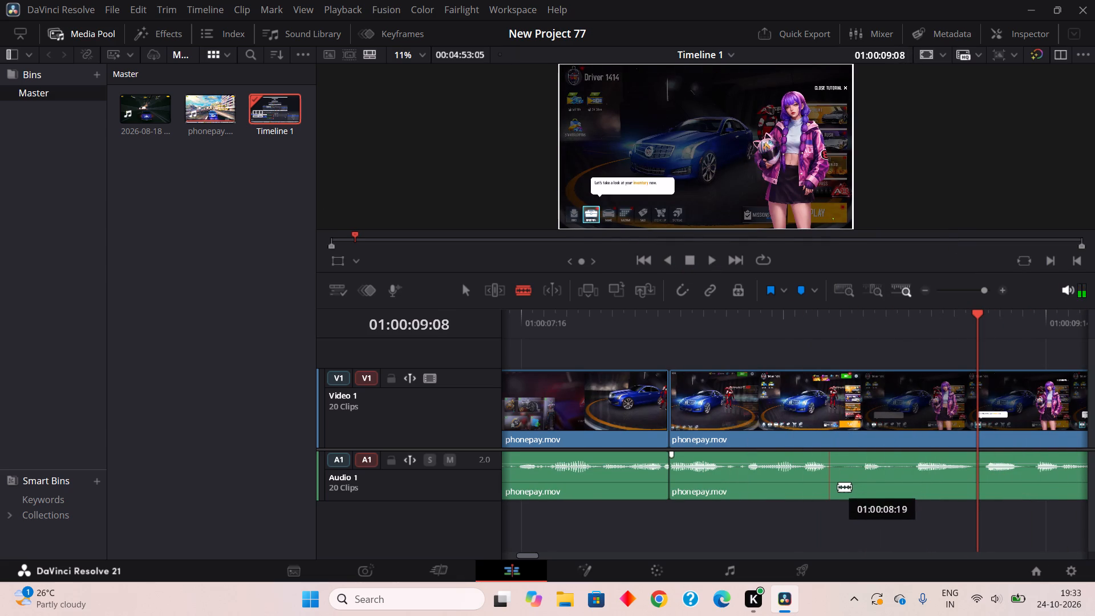
click(869, 487)
right_click(854, 485)
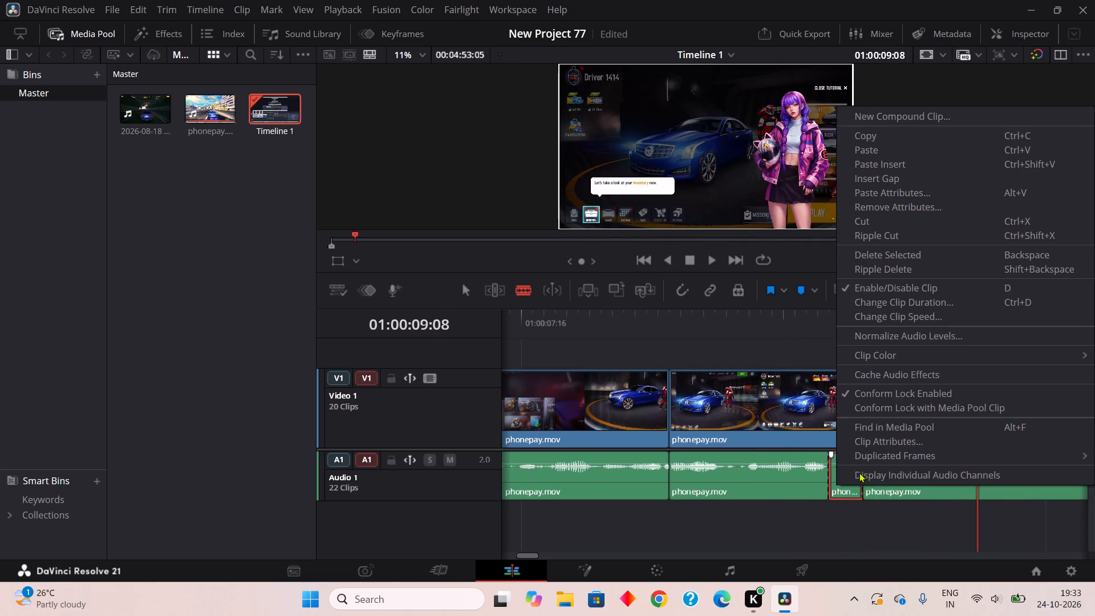
click(871, 237)
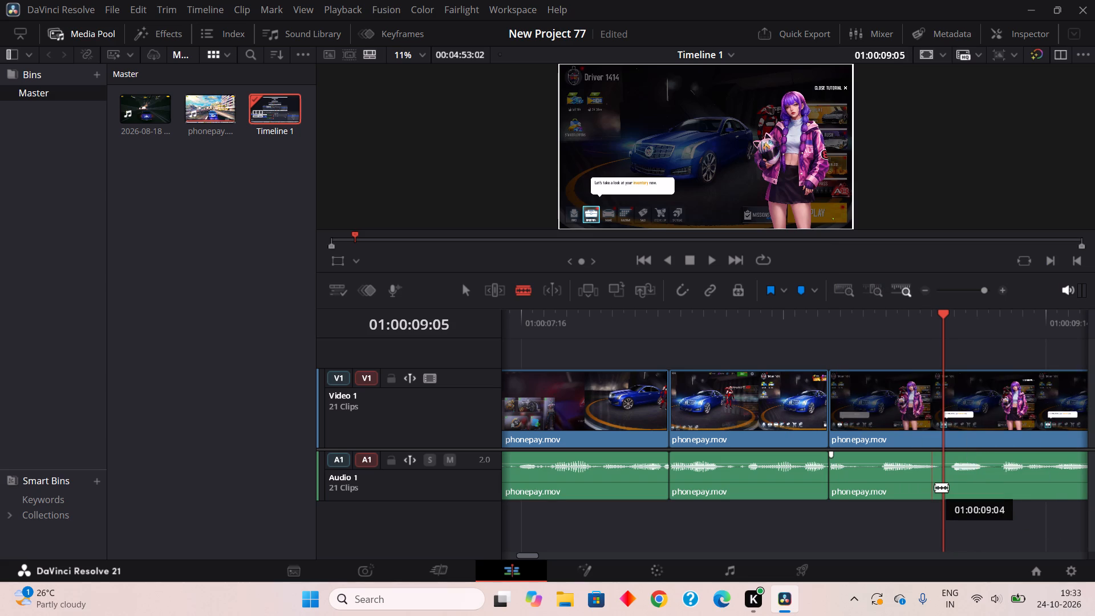
Blade the audio at about 01:00:09:04 and 01:00:09:06 and remove the quiet piece between with Ripple Cut.
click(942, 475)
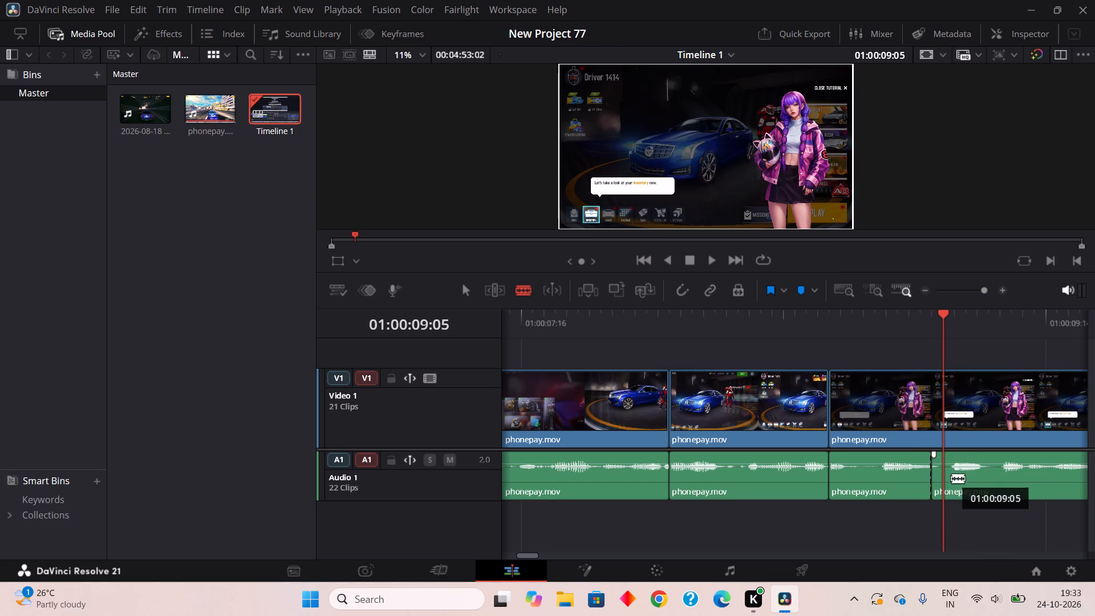
click(955, 473)
right_click(942, 482)
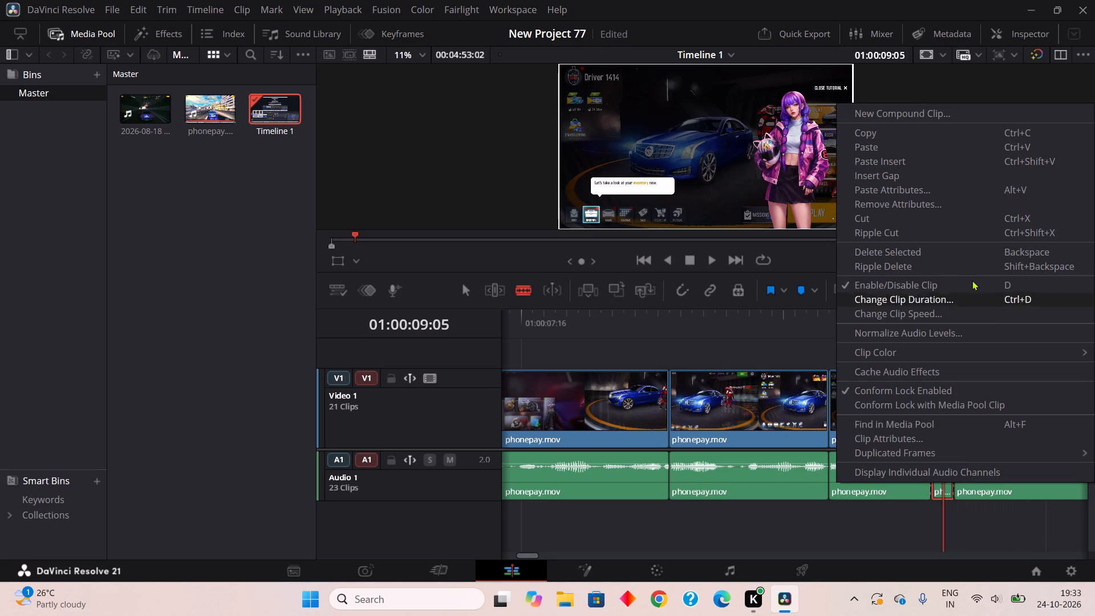
click(909, 230)
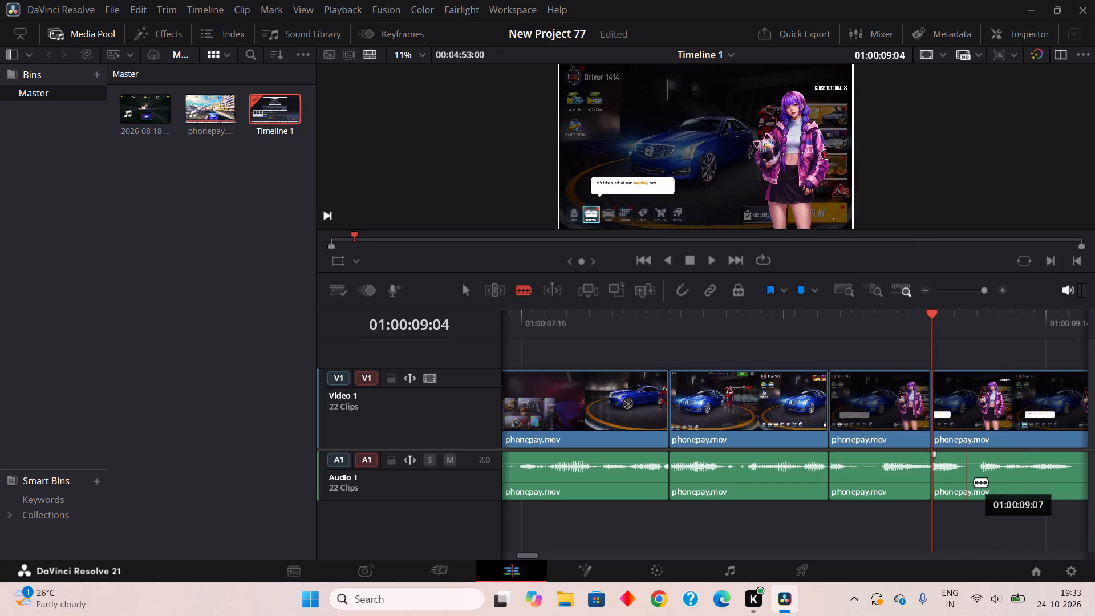
Blade the audio at about 01:00:09:07 and 01:00:09:08 and remove the piece between with Ripple Cut.
click(974, 482)
double_click(984, 481)
right_click(977, 485)
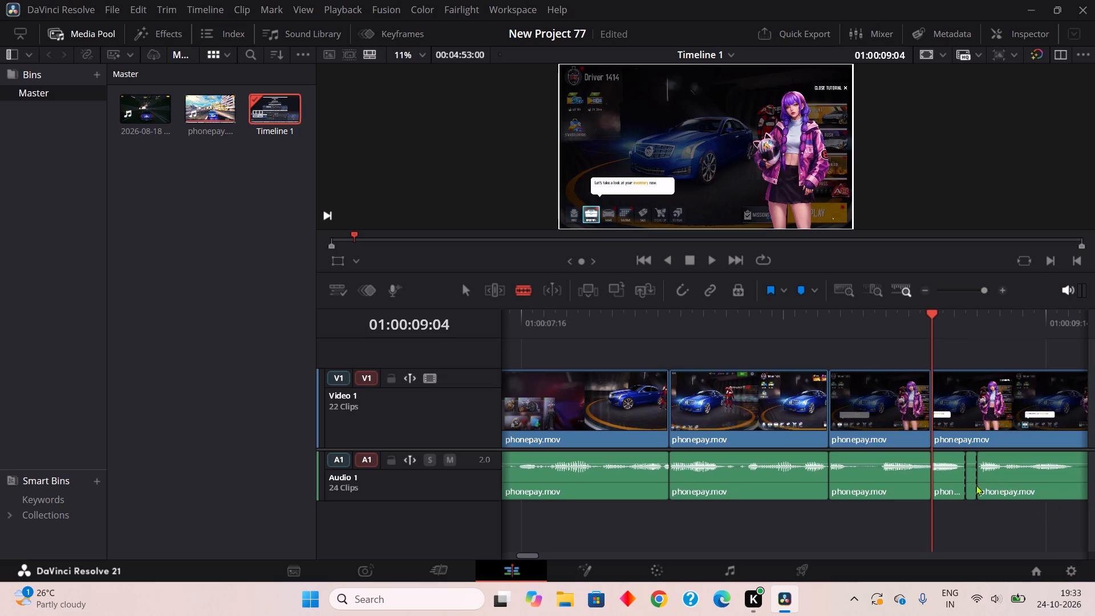
click(885, 235)
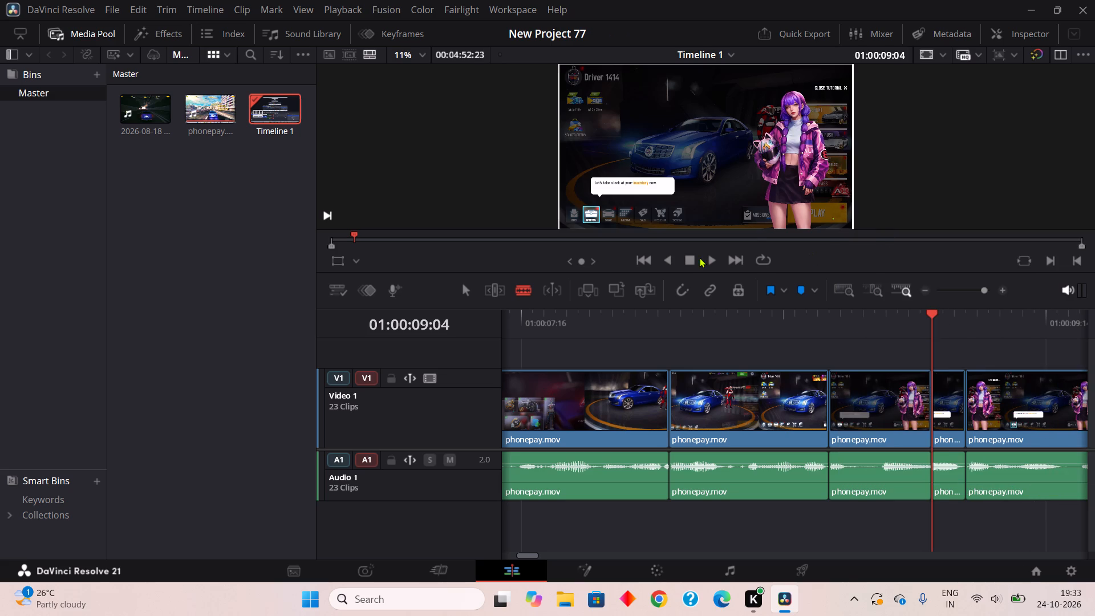
Play onward, blade the audio at about 01:00:09:15 and 01:00:09:17, and remove the quiet piece between with Ripple Cut.
click(715, 254)
click(689, 261)
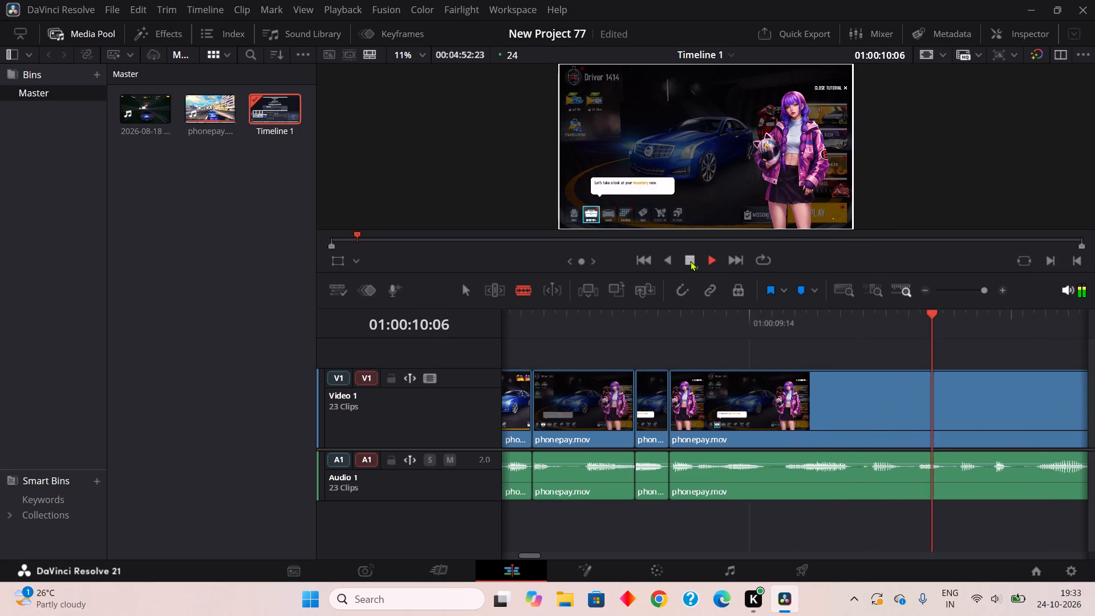
click(770, 486)
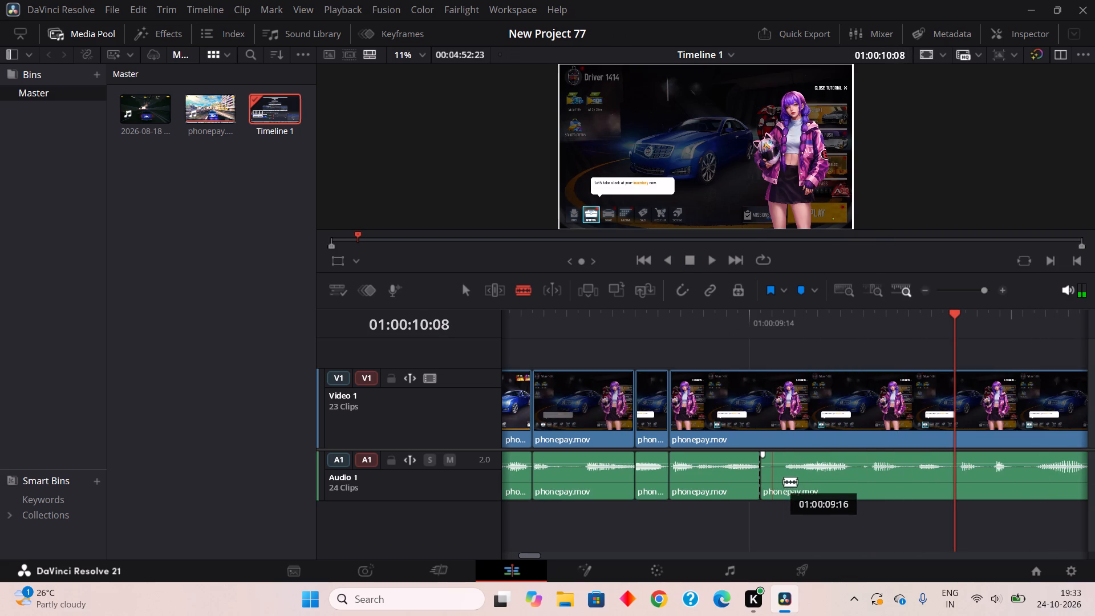
click(790, 482)
right_click(773, 484)
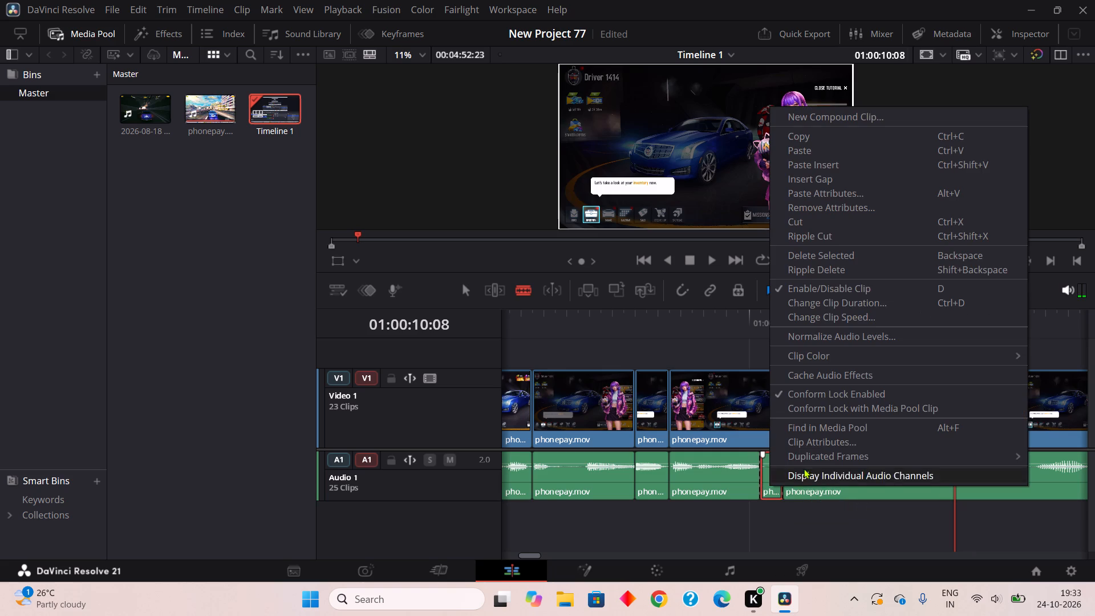
click(801, 233)
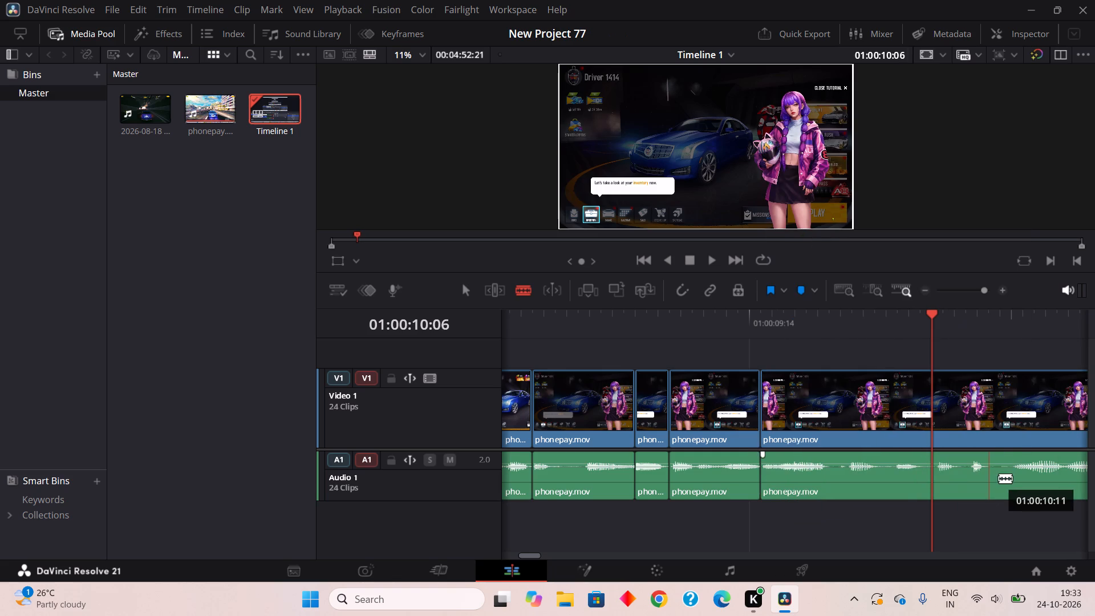
Blade the audio at about 01:00:10:11 and 01:00:10:13 and remove the quiet piece between with Ripple Cut.
double_click(998, 478)
click(1018, 474)
right_click(999, 473)
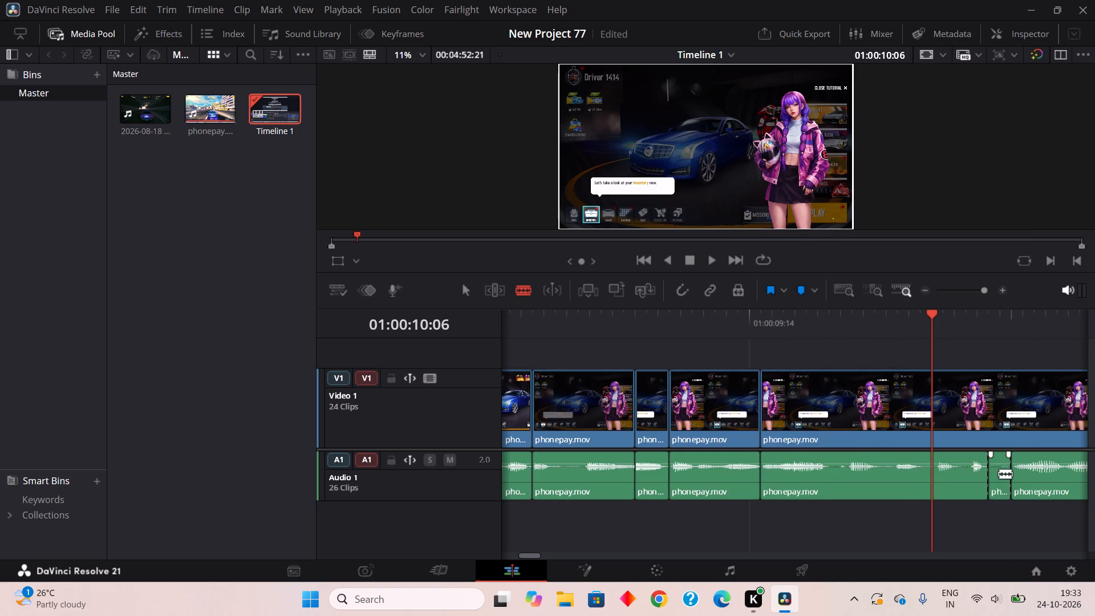
double_click(902, 216)
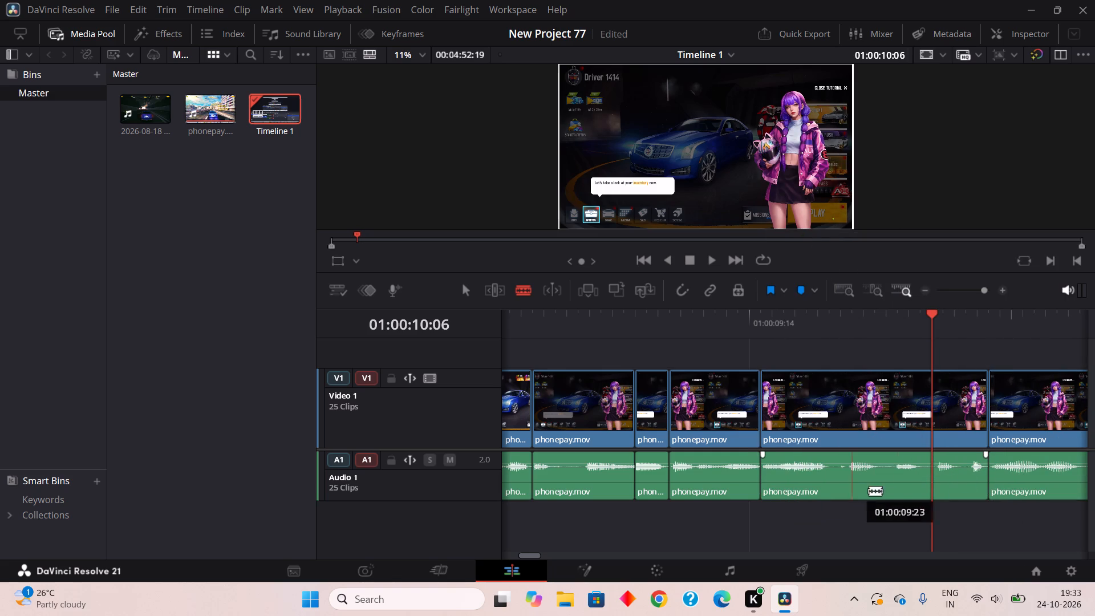
Blade the audio at about 01:00:09:21 and 01:00:09:22 and remove the piece between with Ripple Cut.
click(834, 487)
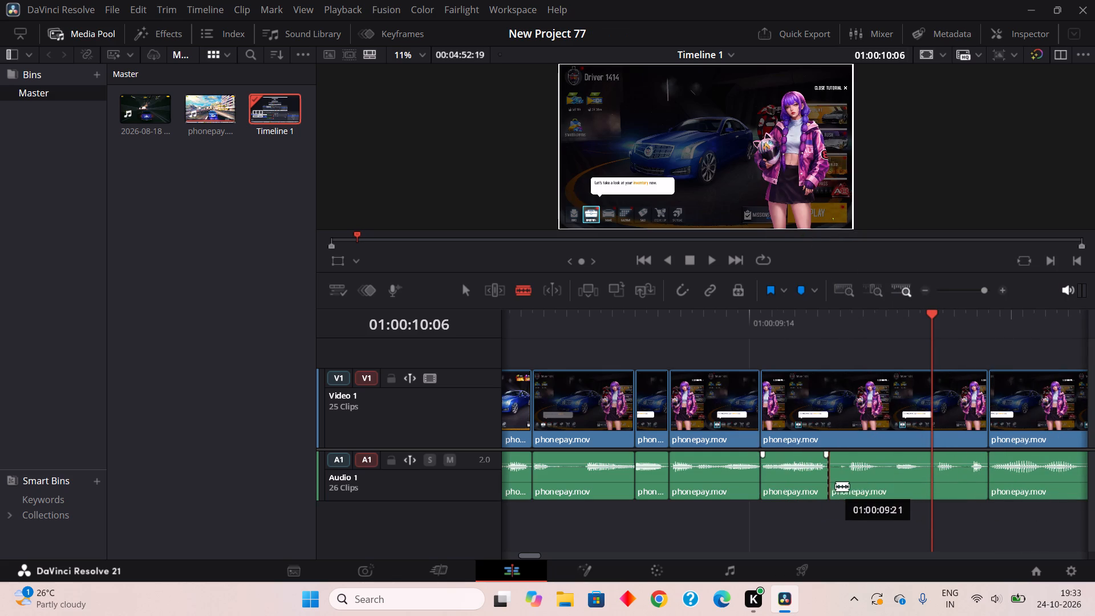
click(847, 483)
right_click(839, 485)
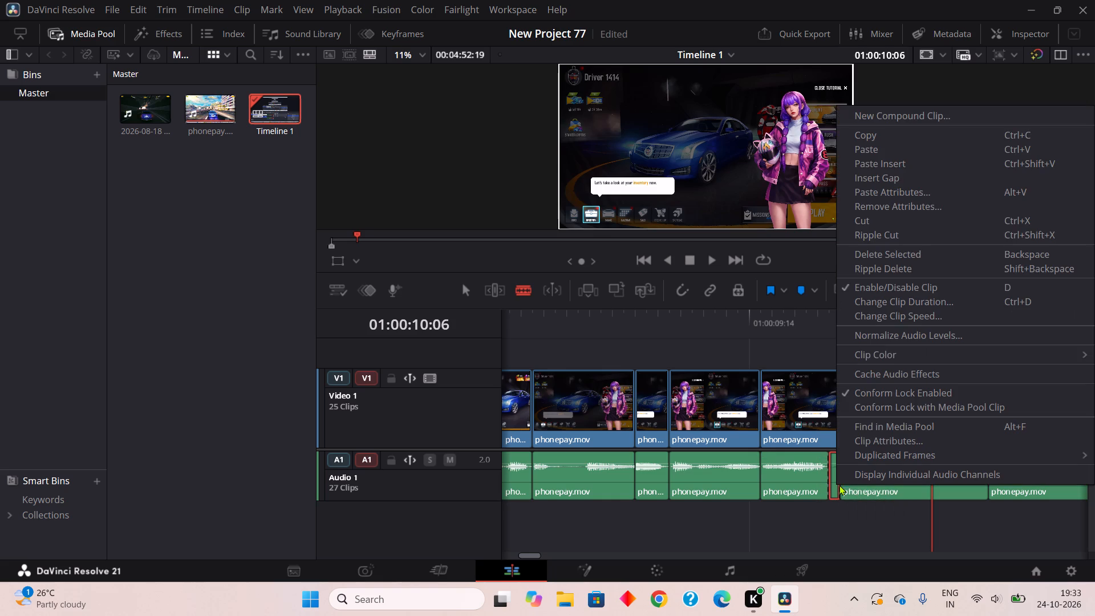
click(897, 230)
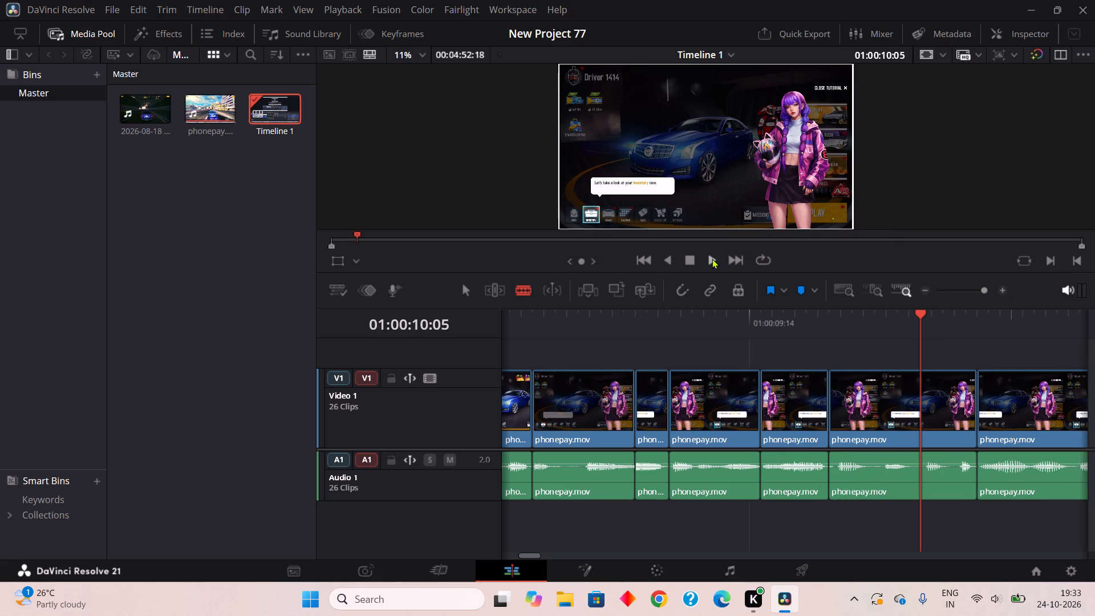
Play onward, blade the audio at about 01:00:10:20 and 01:00:10:23, and remove the quiet piece between with Ripple Cut.
click(712, 258)
click(696, 257)
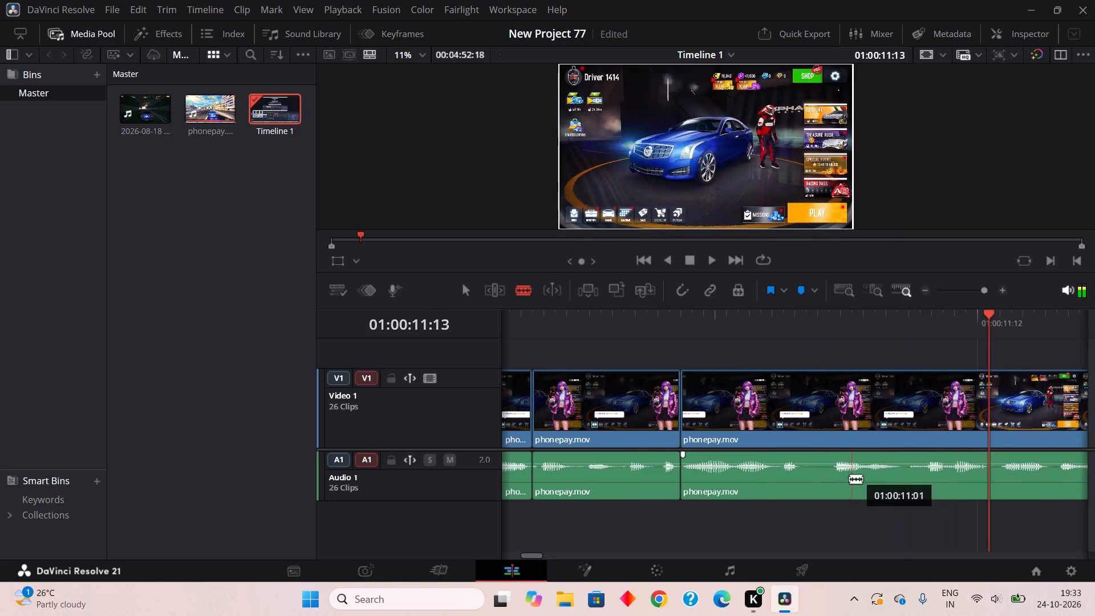
click(804, 477)
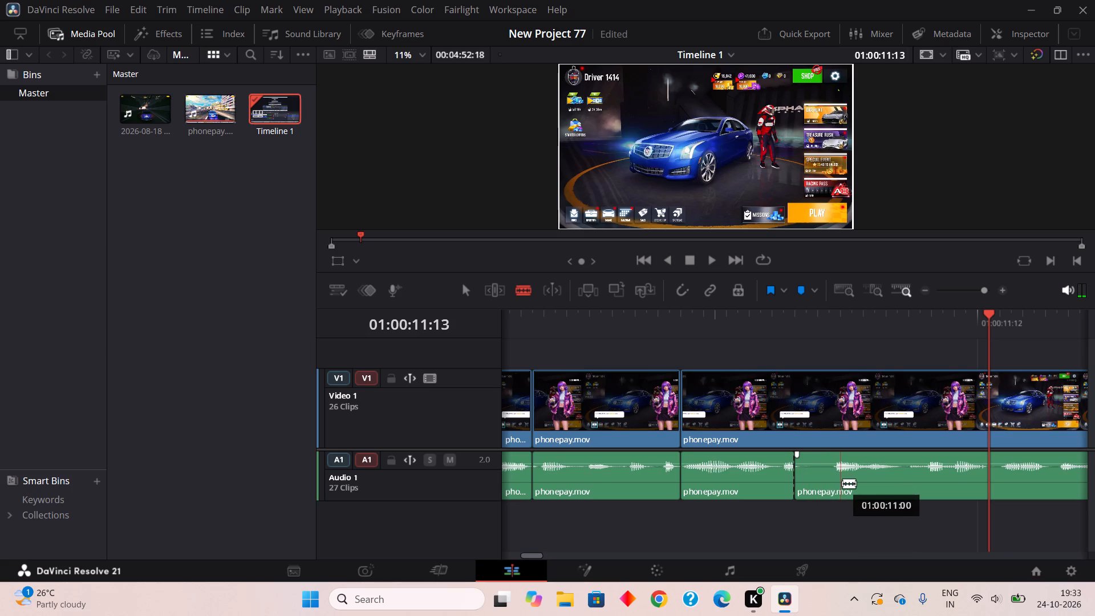
click(838, 482)
right_click(827, 481)
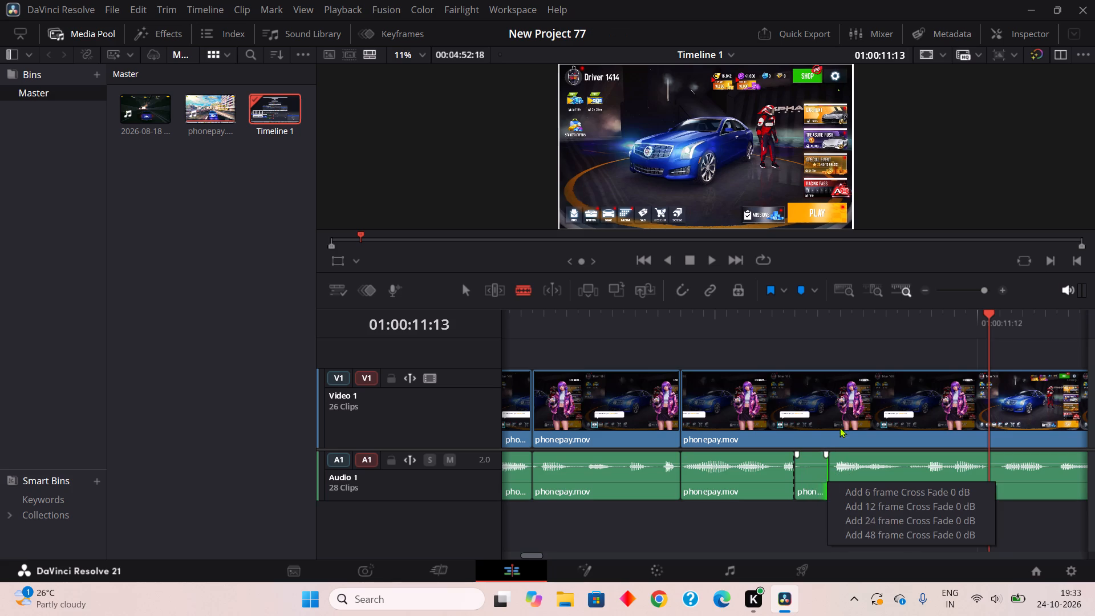
right_click(812, 478)
click(889, 223)
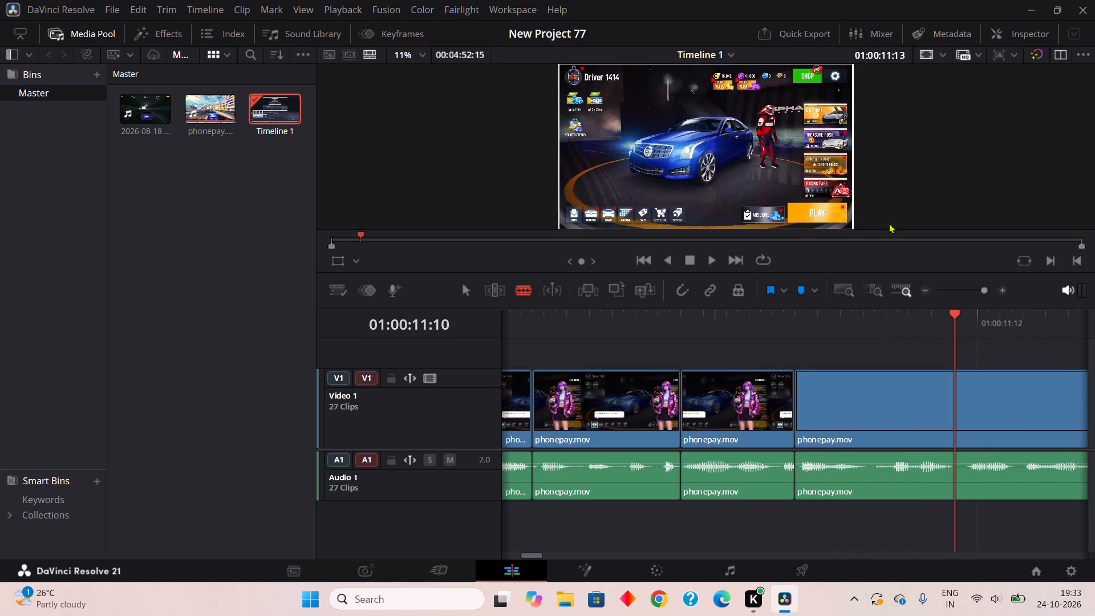
Blade the audio at about 01:00:11:15 and 01:00:11:16 and remove the piece between with Ripple Cut.
double_click(1020, 473)
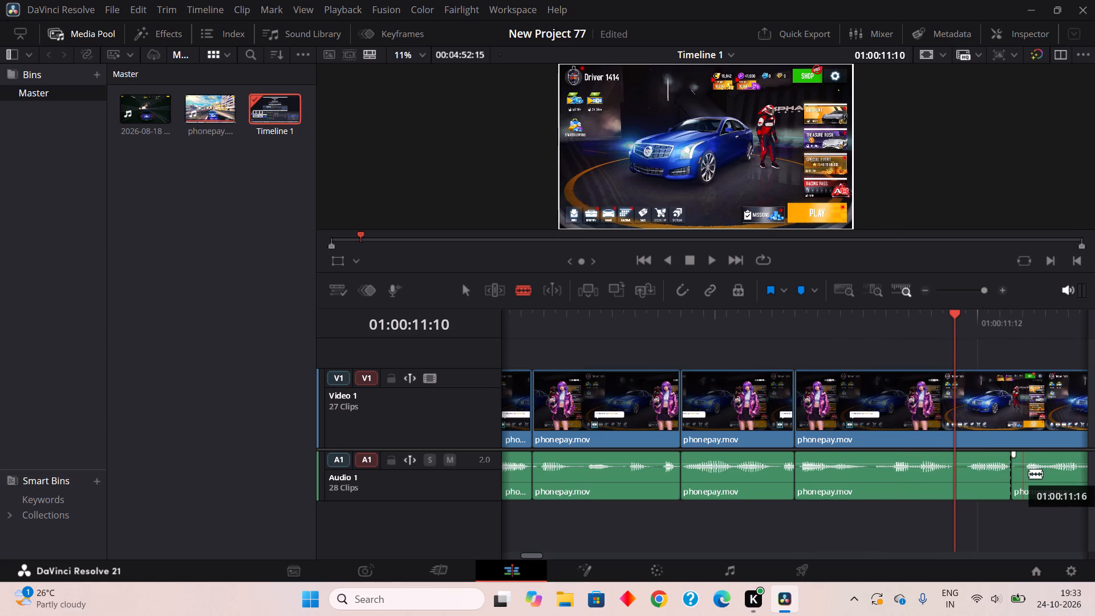
double_click(1029, 473)
right_click(1019, 477)
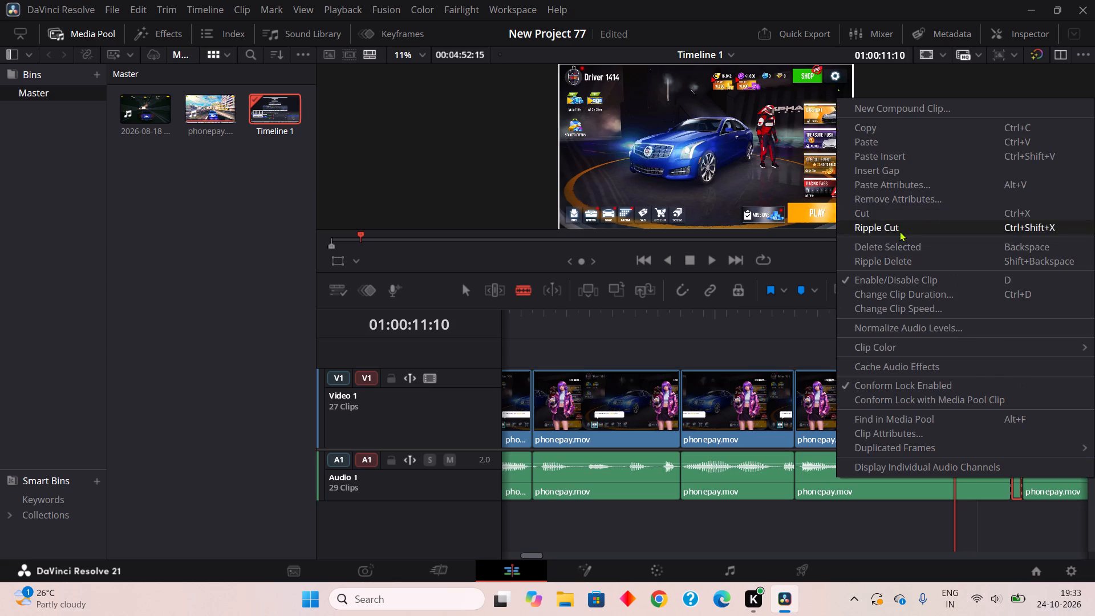
click(899, 231)
Play onward in short stretches, blade the audio at about 01:00:14:06 and 01:00:14:07, and remove the piece between with Ripple Cut.
click(707, 256)
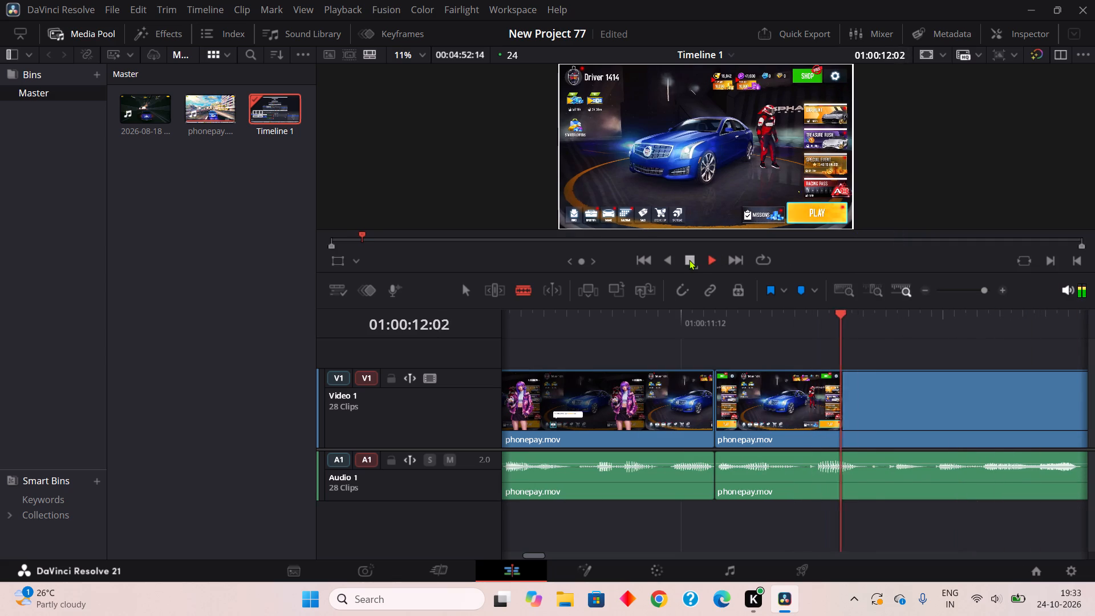
click(689, 260)
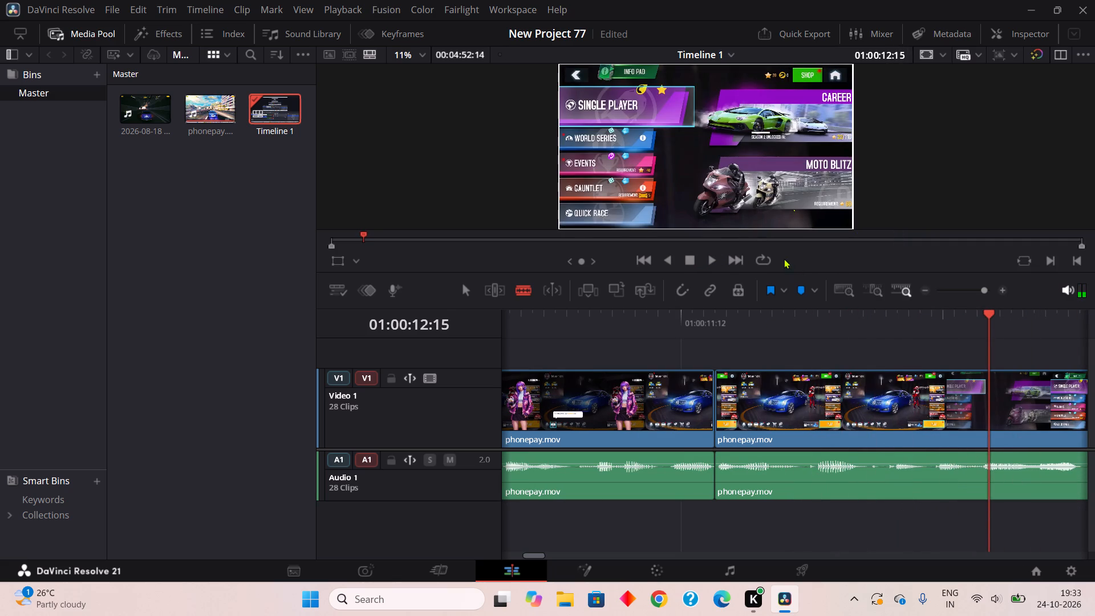
click(710, 257)
click(692, 258)
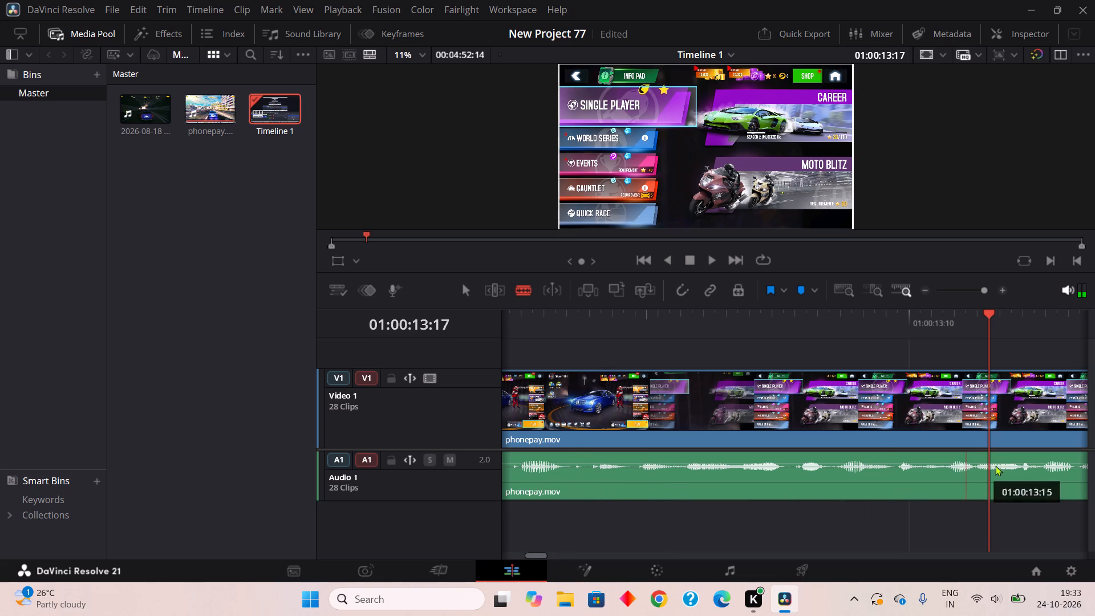
click(708, 257)
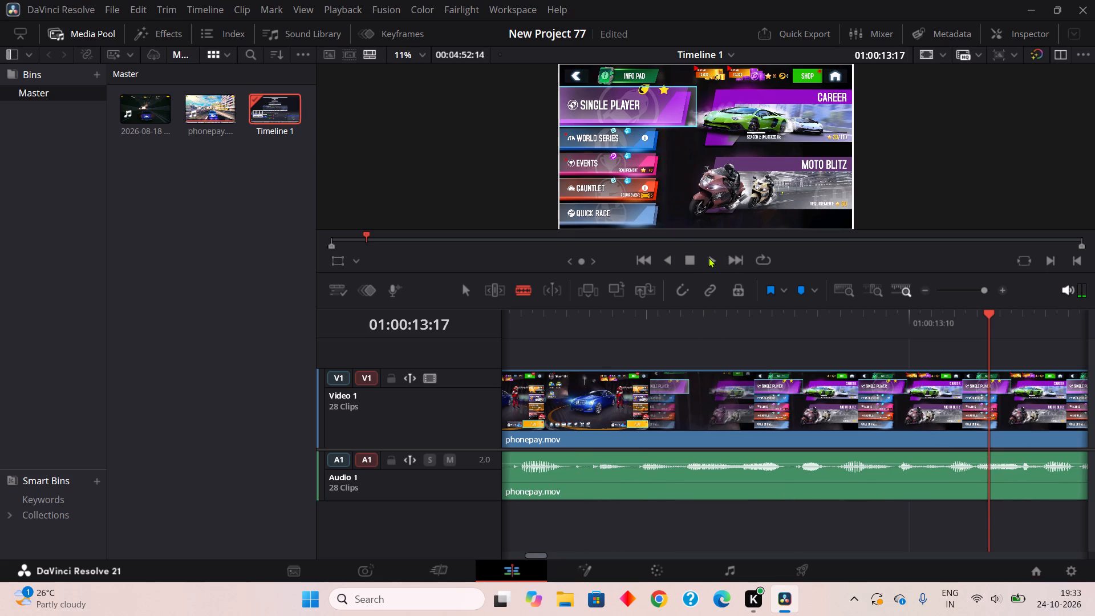
click(686, 258)
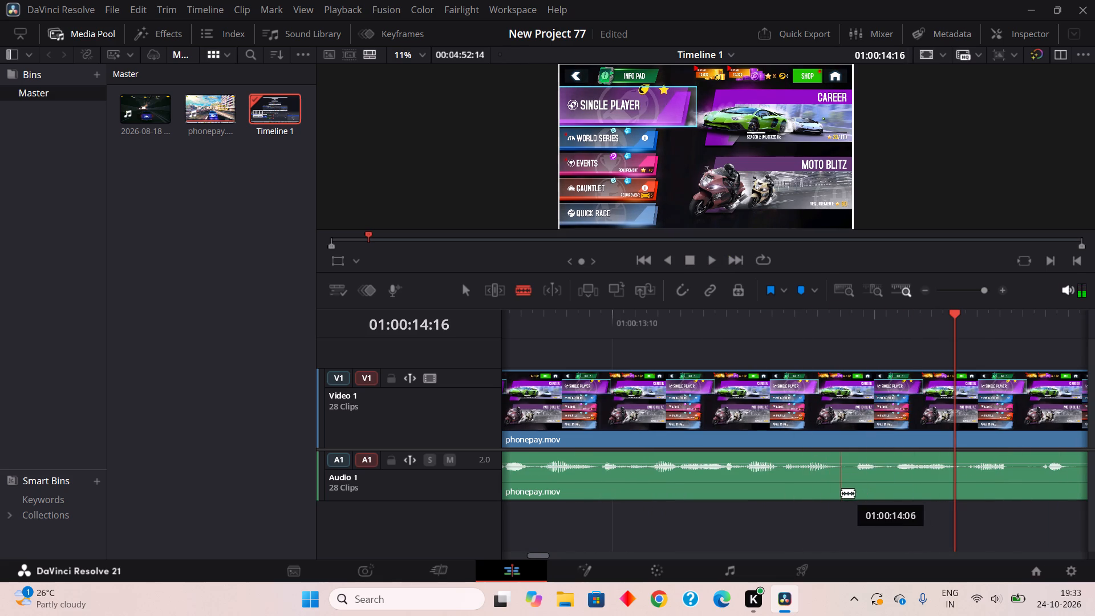
click(841, 493)
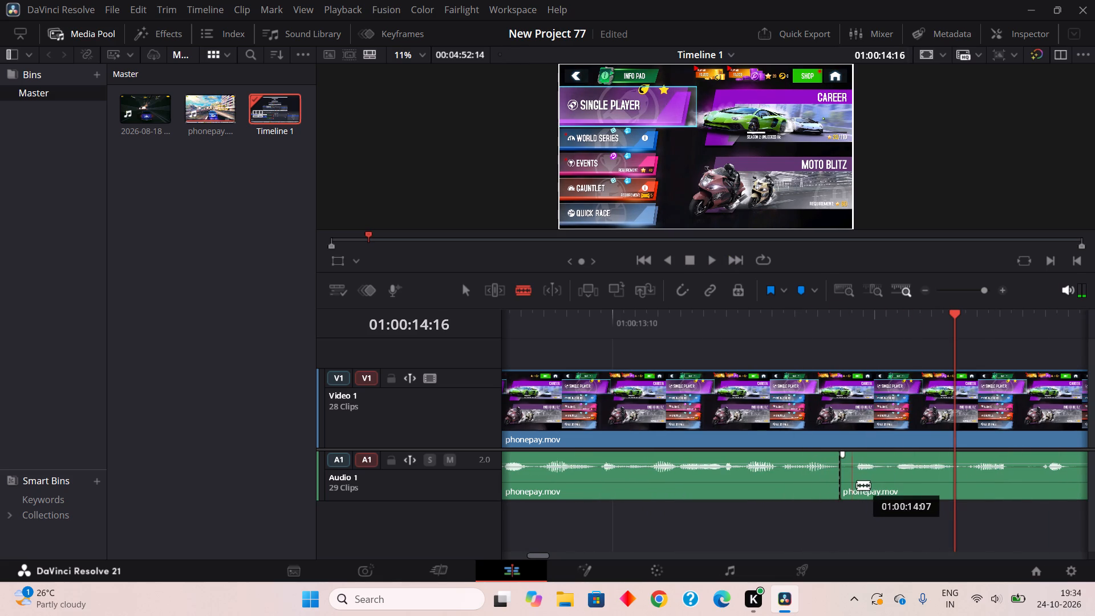
click(859, 484)
right_click(842, 482)
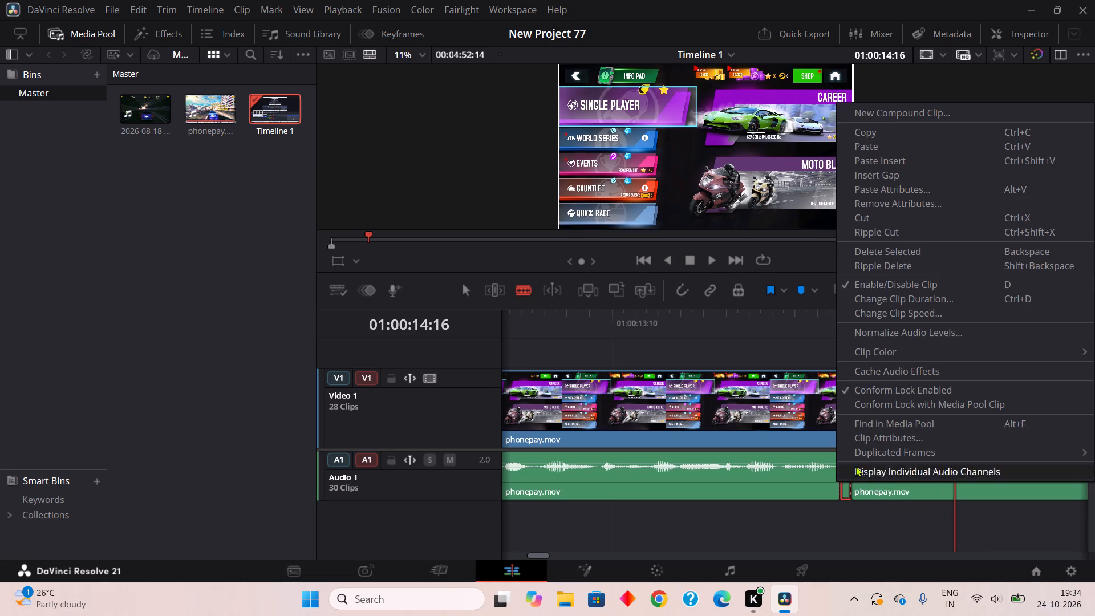
click(842, 234)
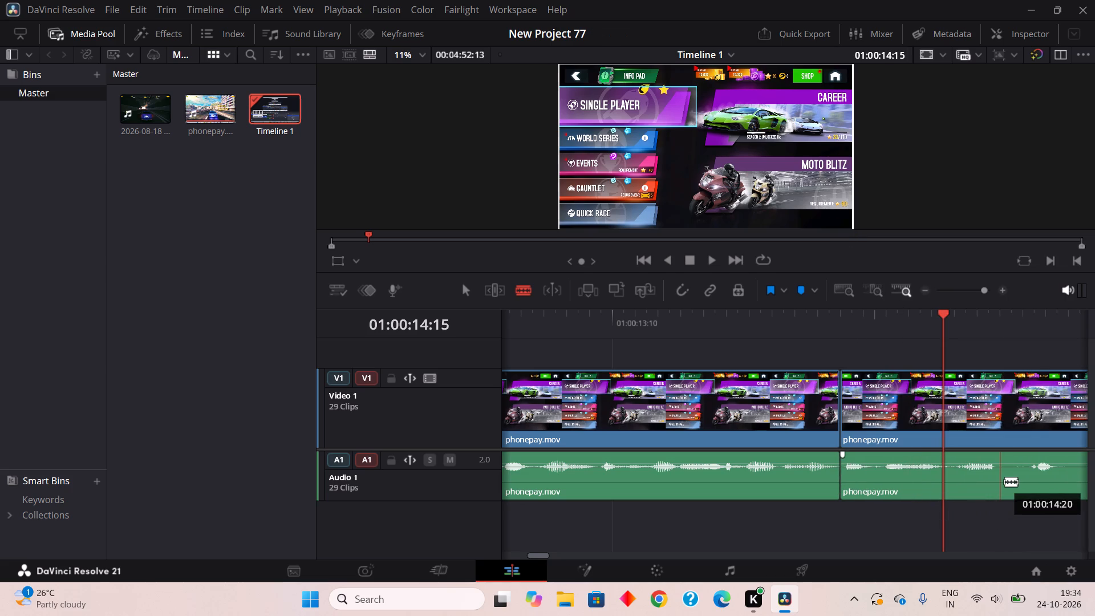
Blade the audio at about 01:00:14:20 and 01:00:14:23 and remove the quiet piece between with Ripple Cut.
double_click(1002, 484)
click(1036, 488)
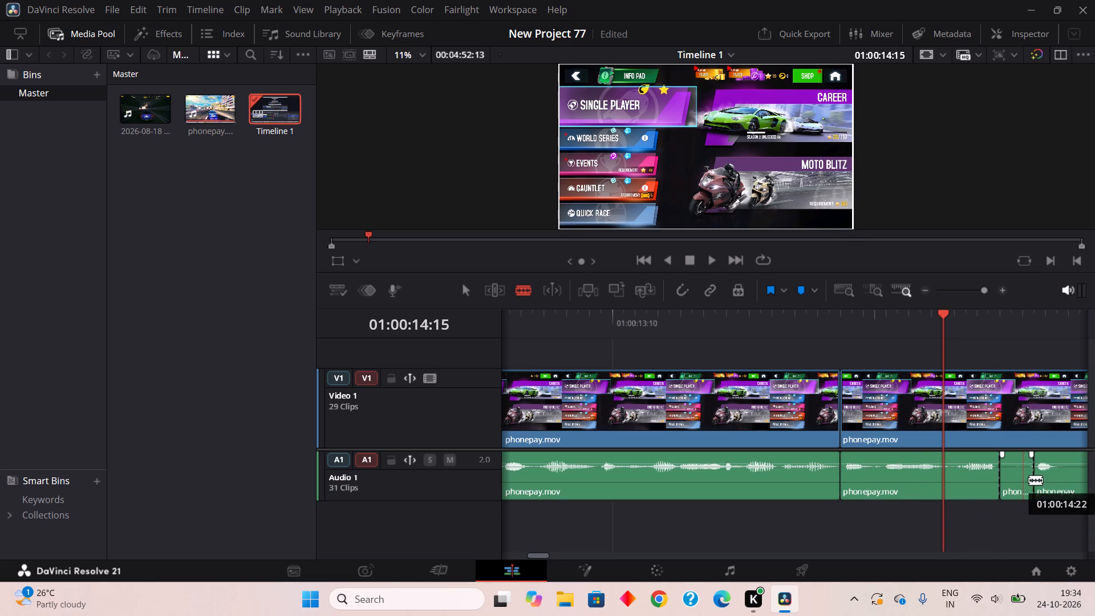
right_click(1029, 480)
right_click(1016, 464)
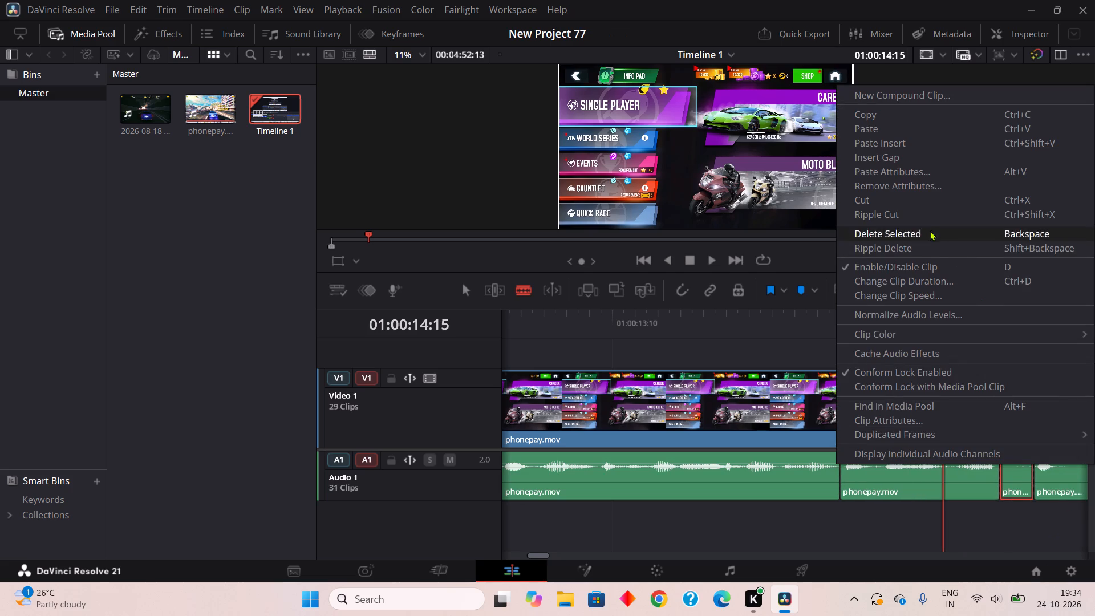
click(916, 212)
Play onward, blade the audio at about 01:00:14:22 and 01:00:15:01, and remove the quiet piece between with Ripple Cut.
click(706, 258)
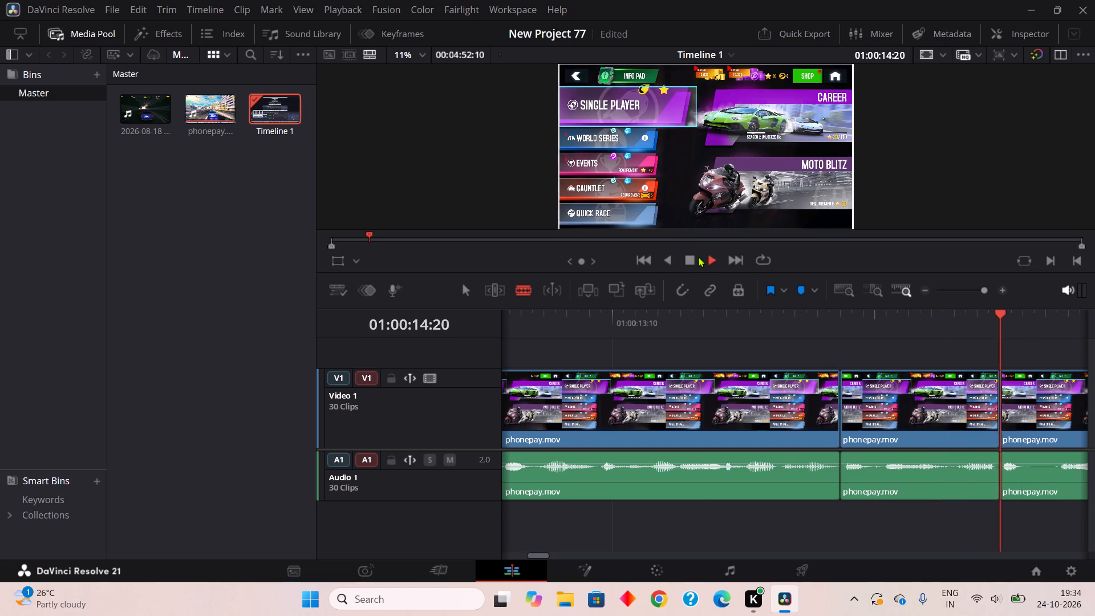
click(695, 259)
click(732, 473)
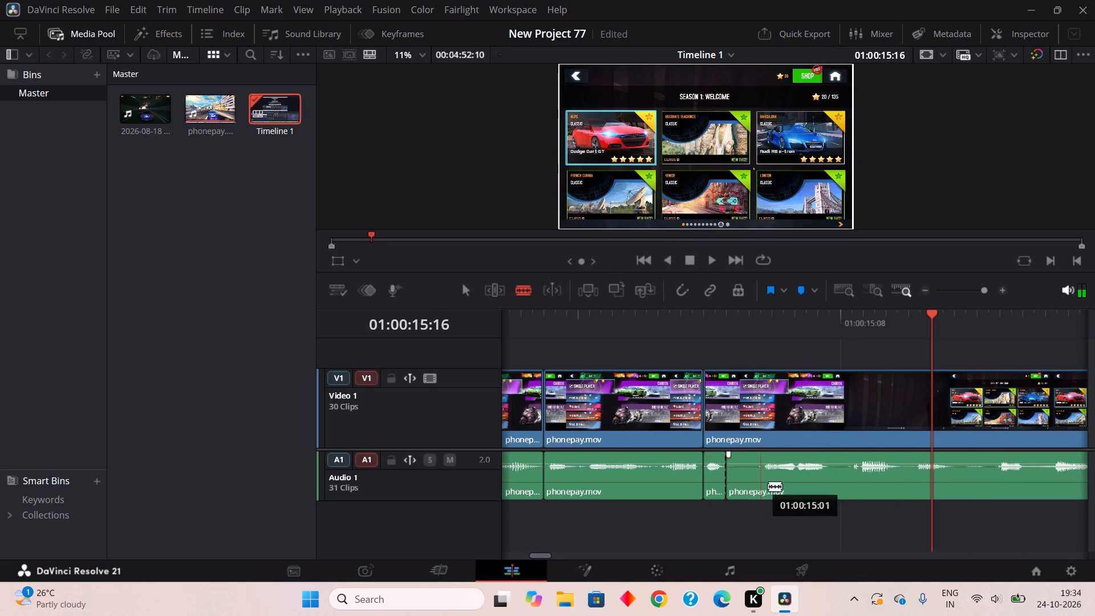
click(766, 491)
right_click(750, 485)
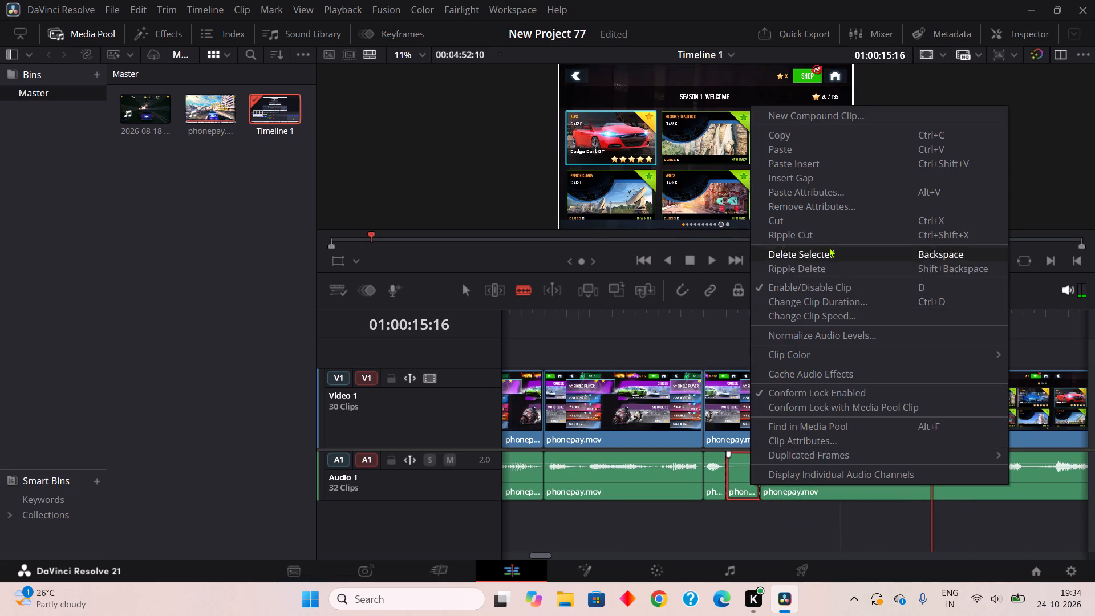
click(818, 233)
Blade the audio at about 01:00:15:04 and 01:00:15:06 and remove the quiet piece between with Ripple Cut.
click(798, 493)
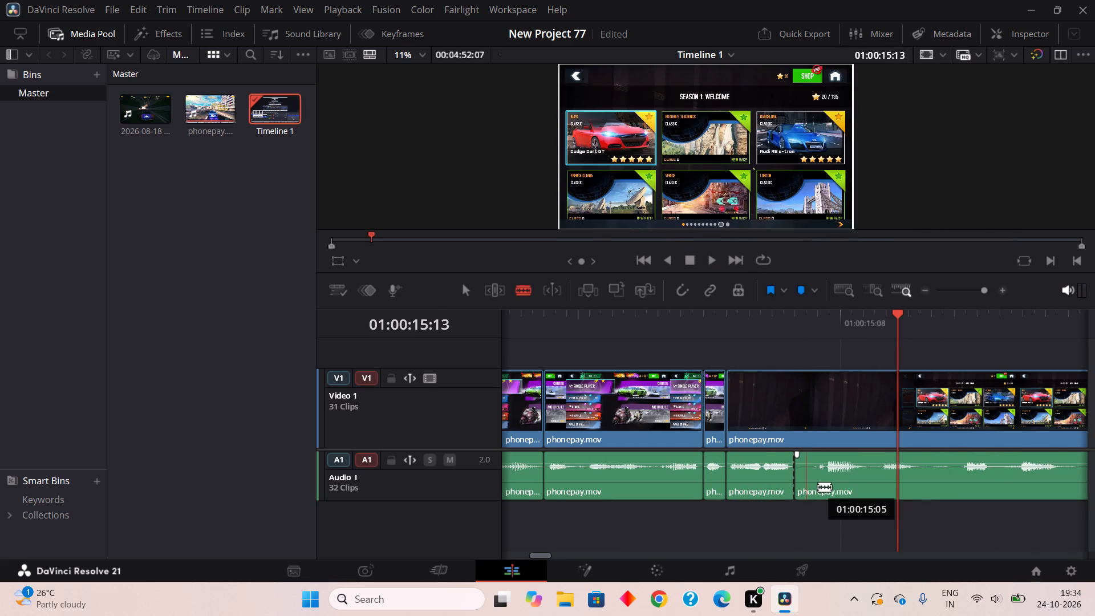
click(826, 487)
right_click(815, 485)
right_click(810, 465)
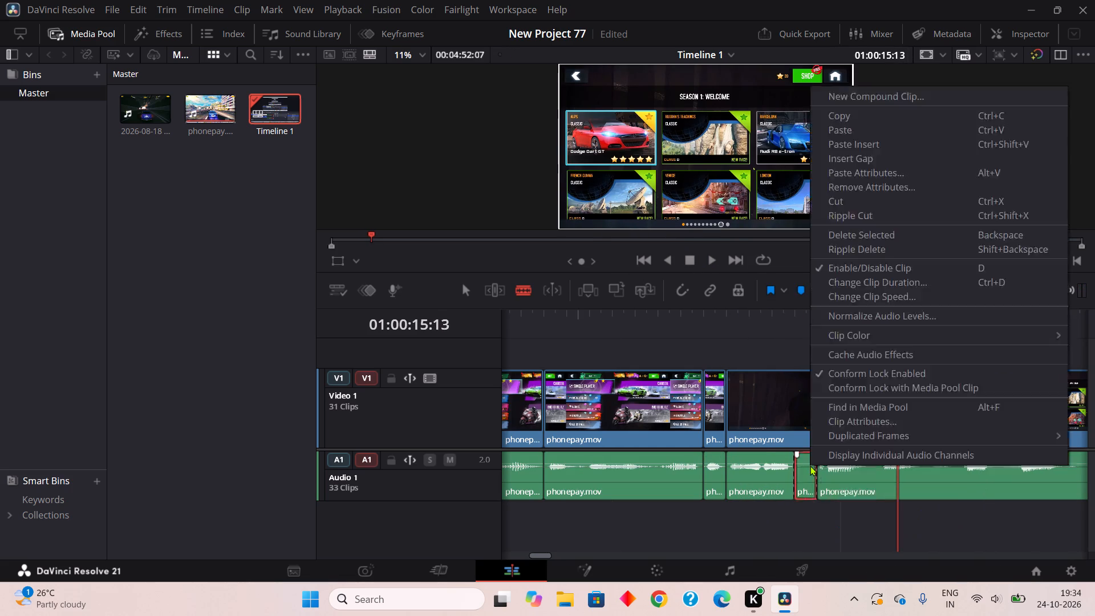
click(889, 216)
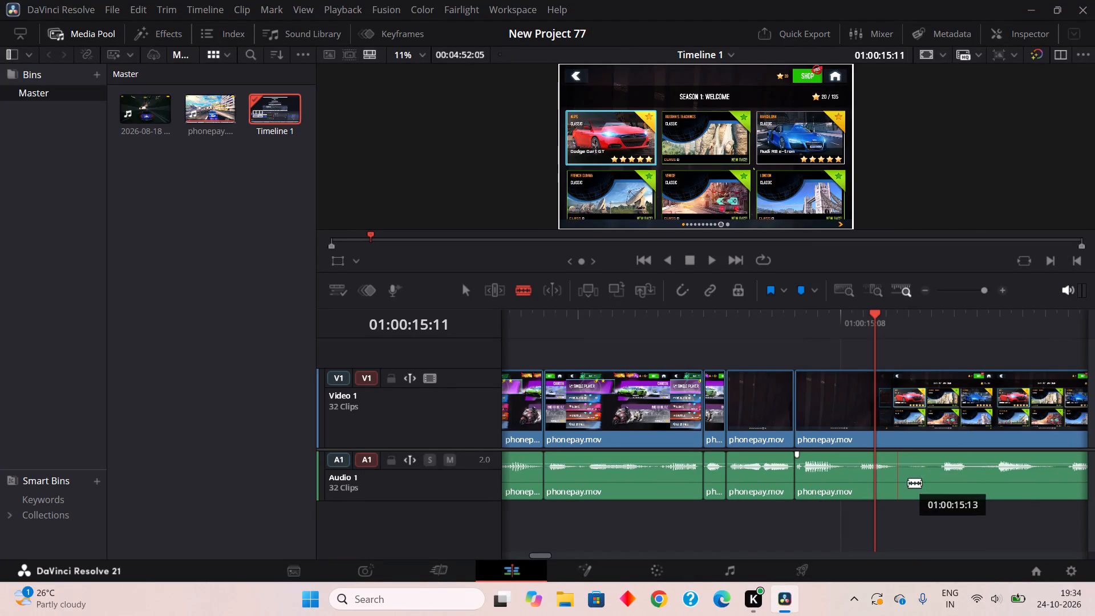
Blade the audio at about 01:00:15:13 and 01:00:15:17 and remove the quiet piece between with Ripple Cut.
click(907, 483)
click(949, 484)
right_click(940, 484)
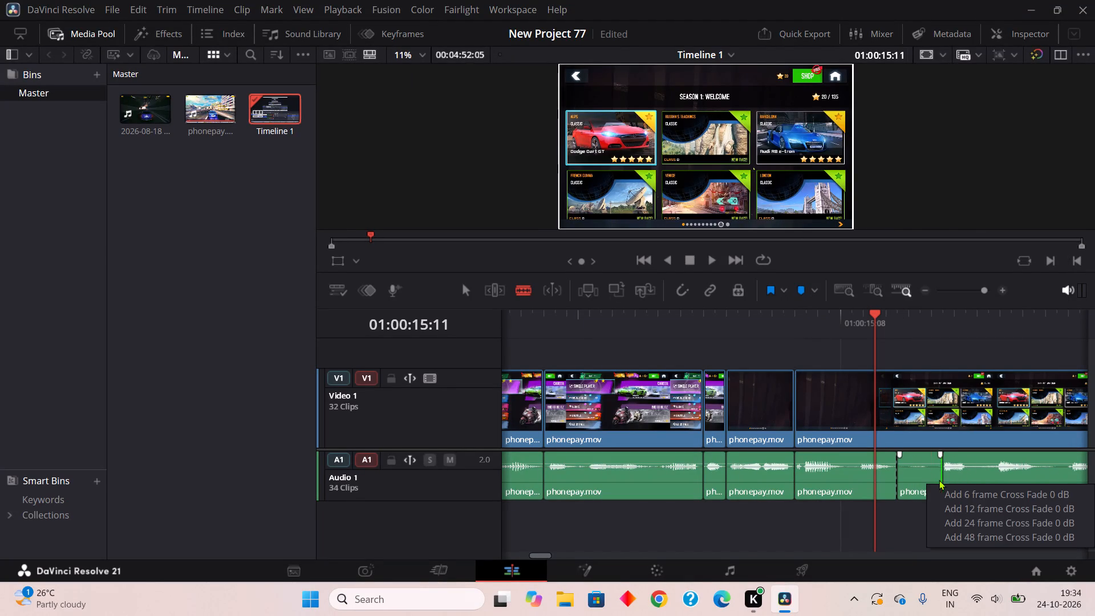
right_click(916, 465)
click(865, 211)
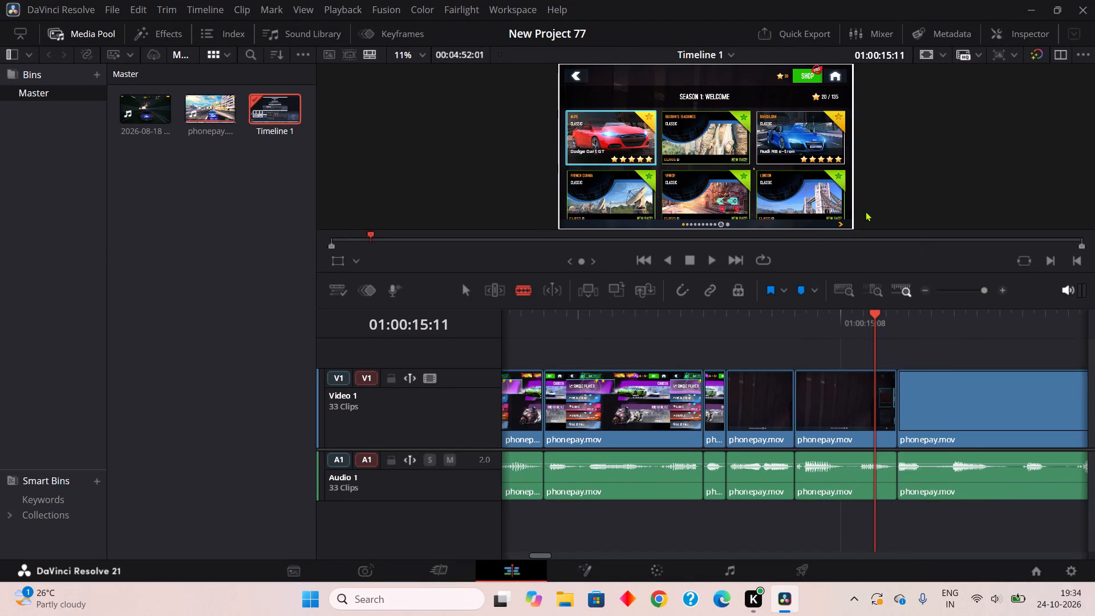
Blade the audio at about 01:00:15:22 and 01:00:16:00 and remove the quiet piece between with Ripple Cut.
click(1009, 485)
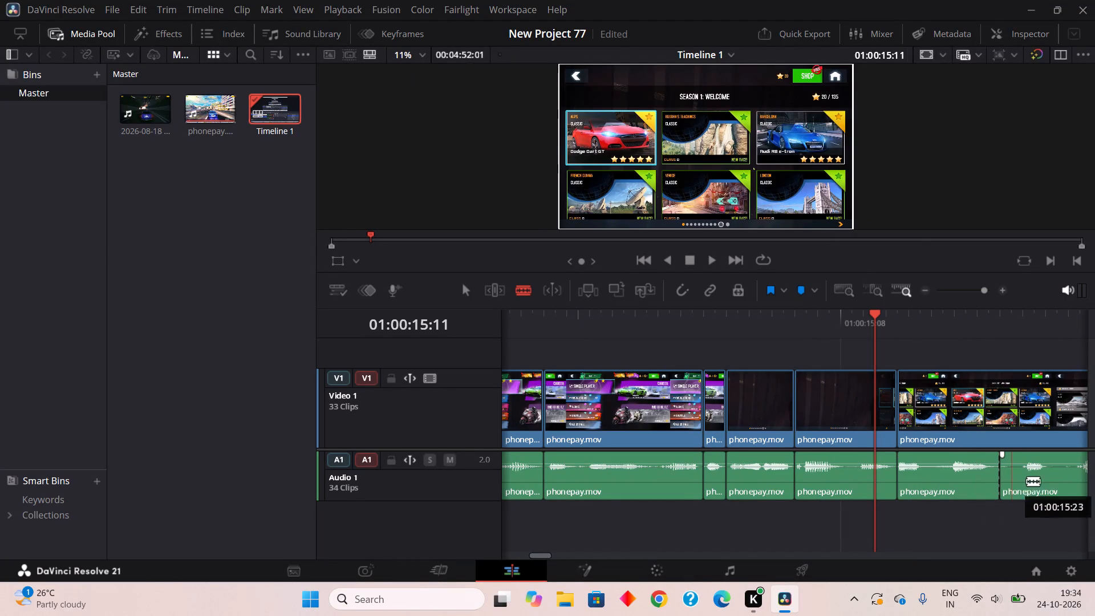
click(1030, 484)
right_click(1015, 489)
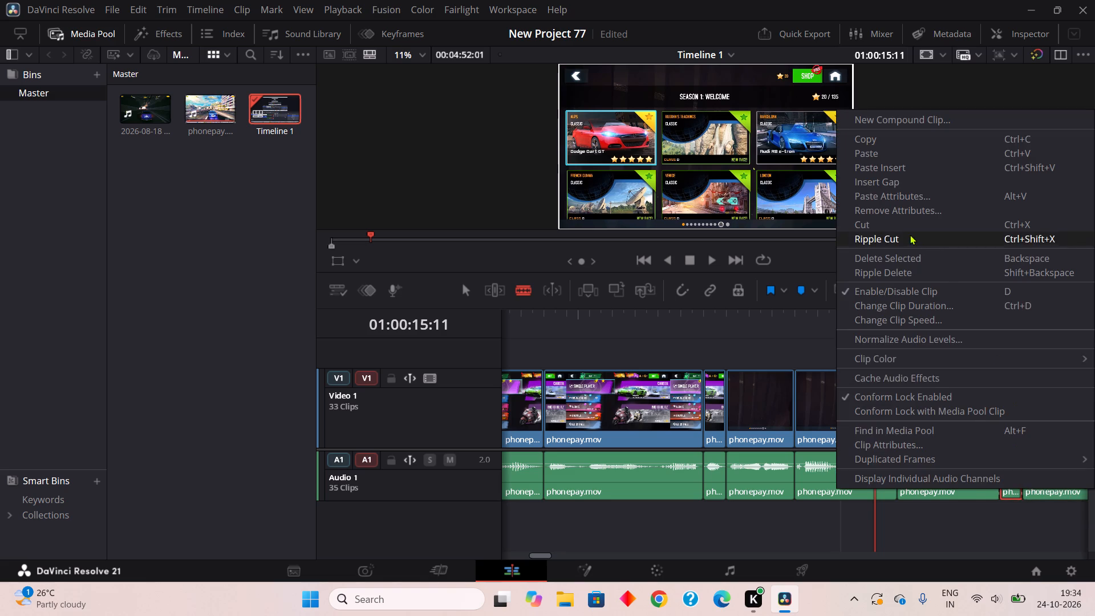
double_click(910, 234)
Blade the audio at about 01:00:16:00 and 01:00:16:03 and remove the quiet piece between with Ripple Cut.
click(1031, 493)
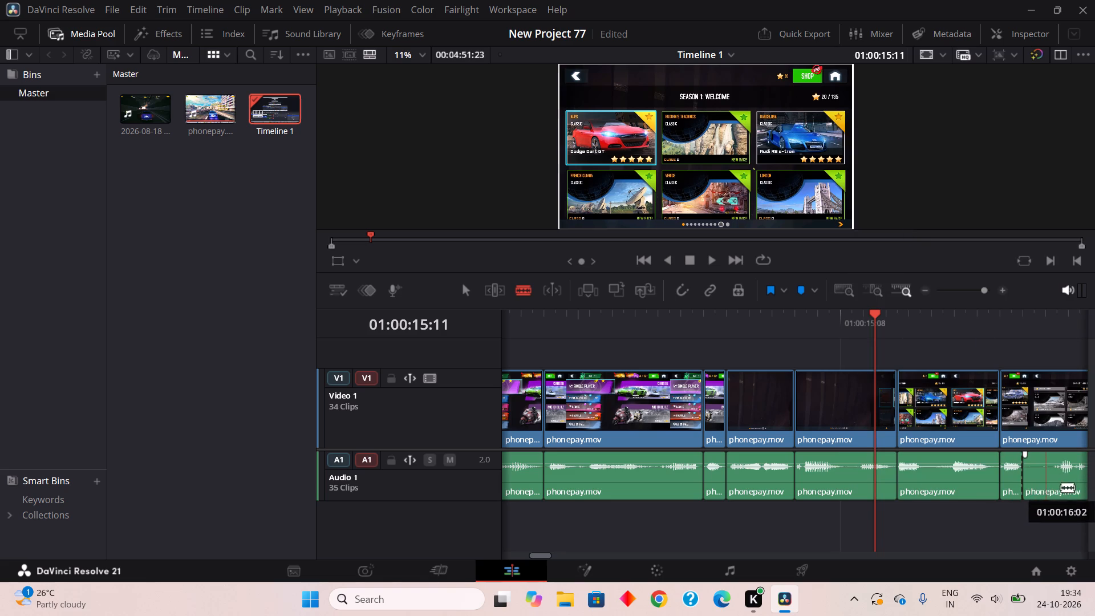
click(1065, 487)
right_click(1045, 481)
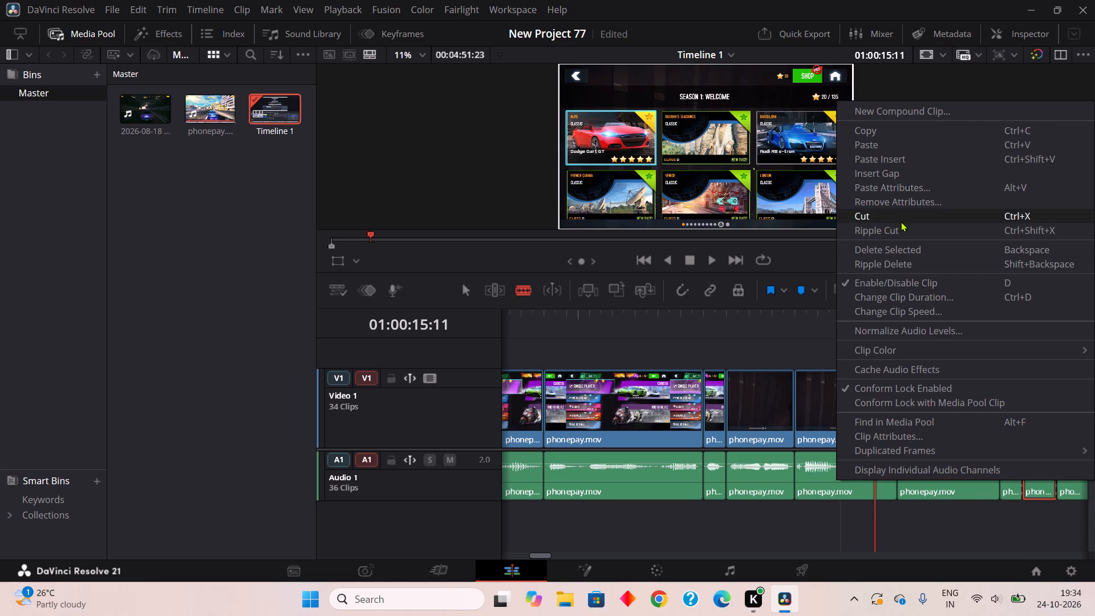
click(899, 226)
Play onward, blade the audio at about 01:00:17:01 and 01:00:17:02, and remove the short piece between with Ripple Cut.
click(712, 262)
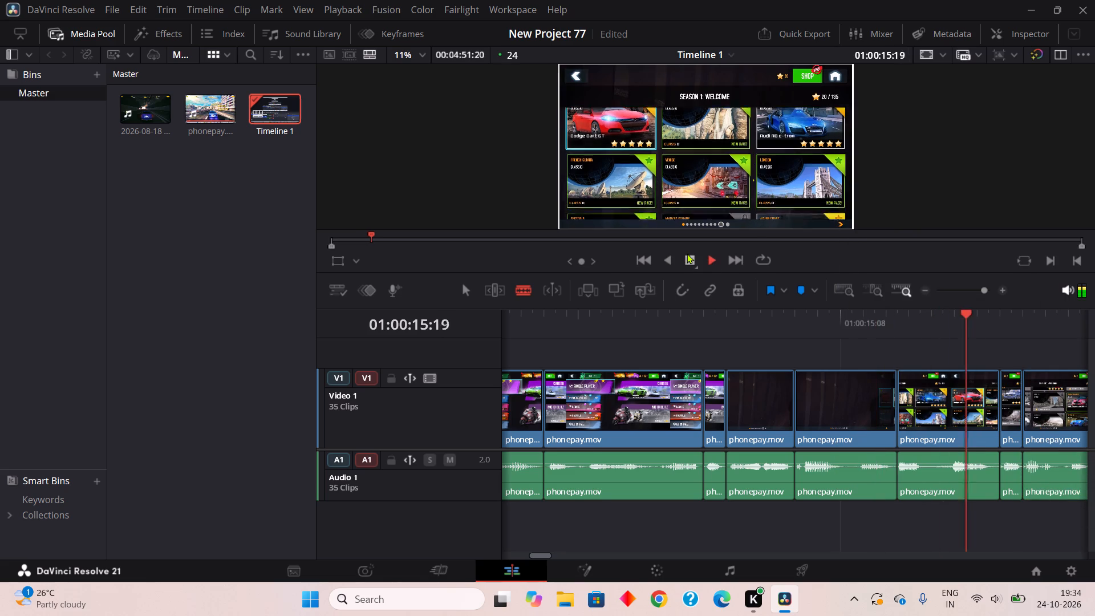
double_click(687, 256)
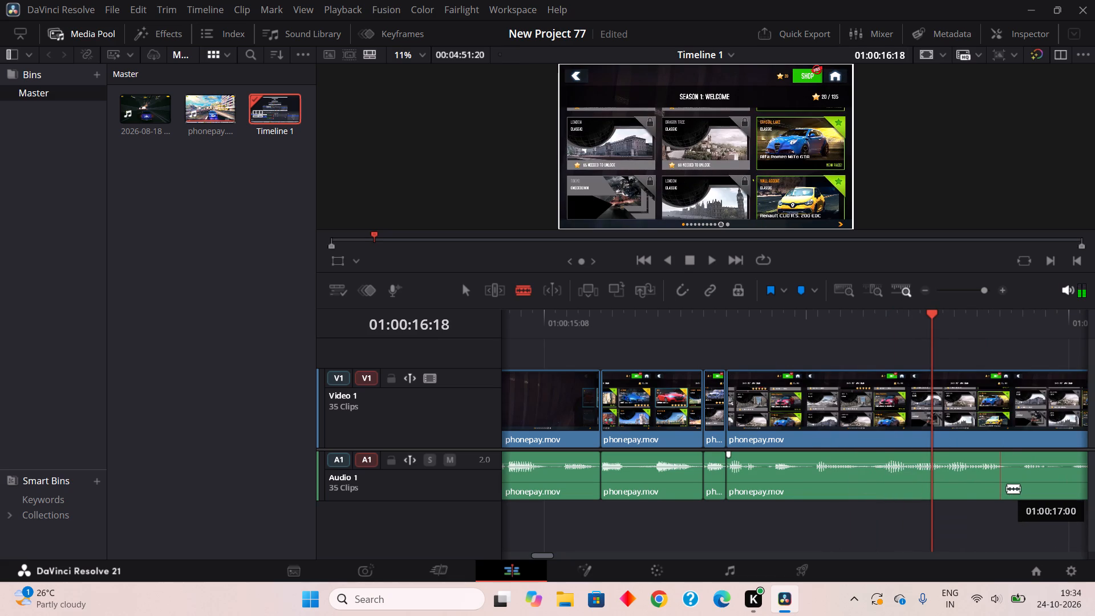
click(1013, 487)
click(1025, 488)
right_click(1022, 489)
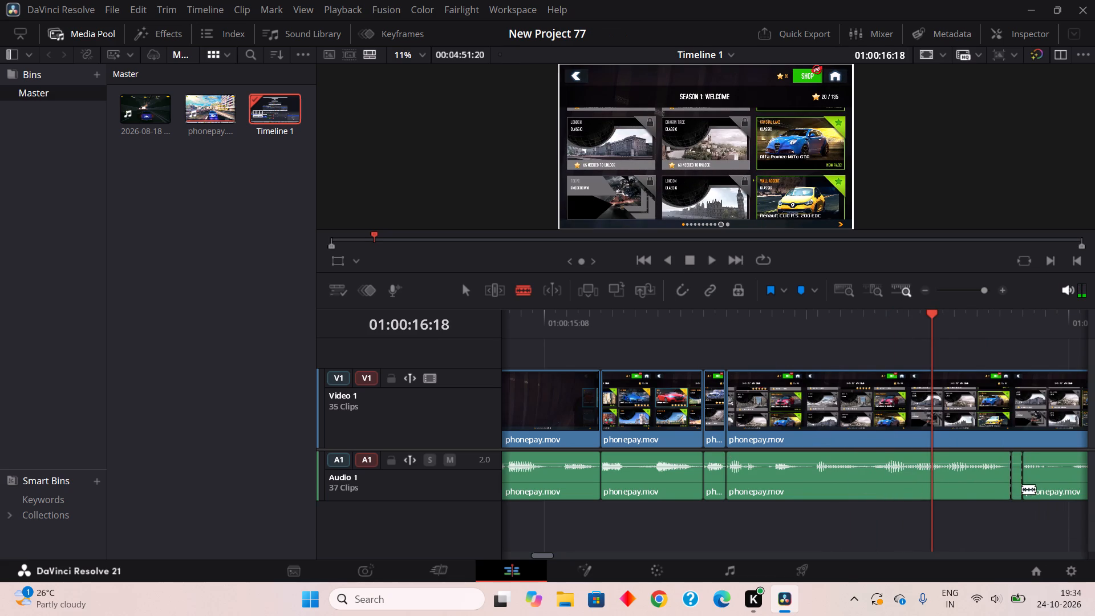
click(967, 241)
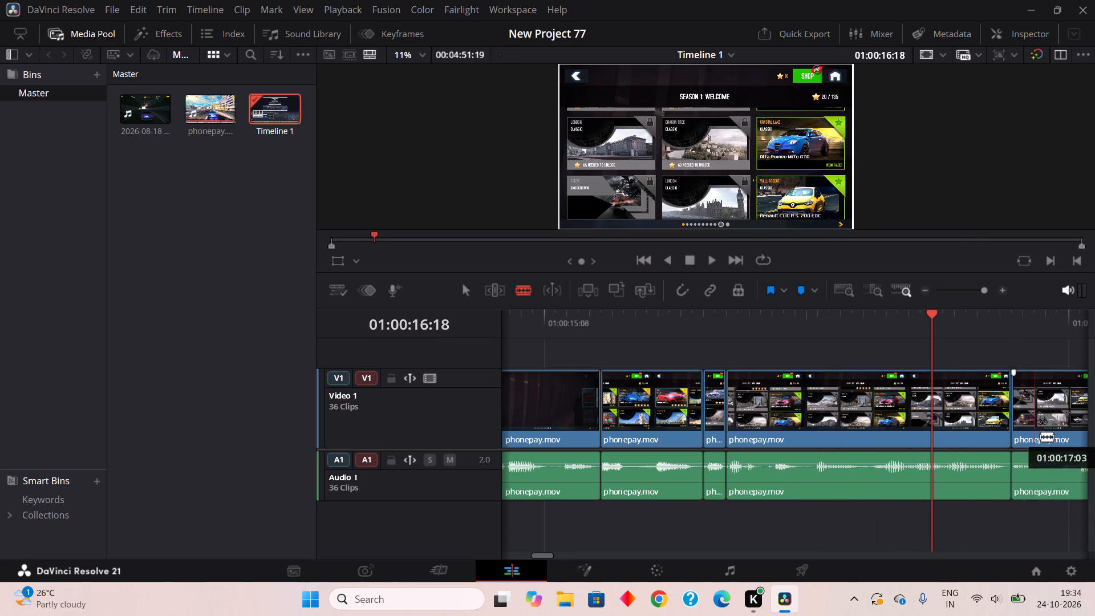
Blade the audio at about 01:00:17:03 and 01:00:17:06 and remove the quiet piece between with Ripple Cut.
double_click(1045, 476)
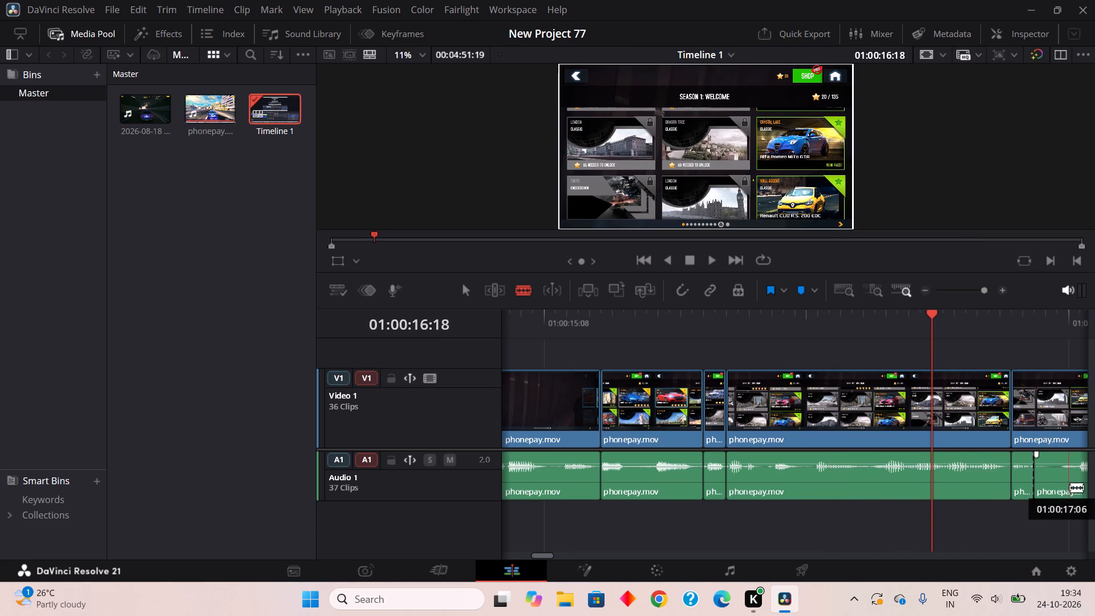
click(1070, 487)
right_click(1050, 476)
click(935, 225)
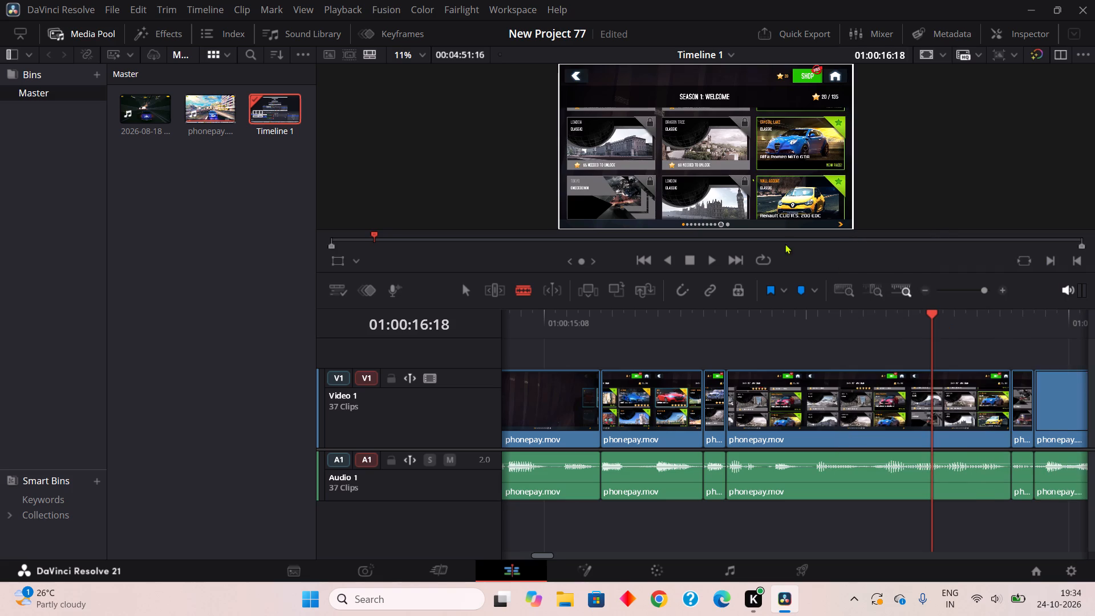
Play onward, blade the audio at about 01:00:17:10 and 01:00:17:11, and remove the short piece between with Ripple Cut.
click(709, 263)
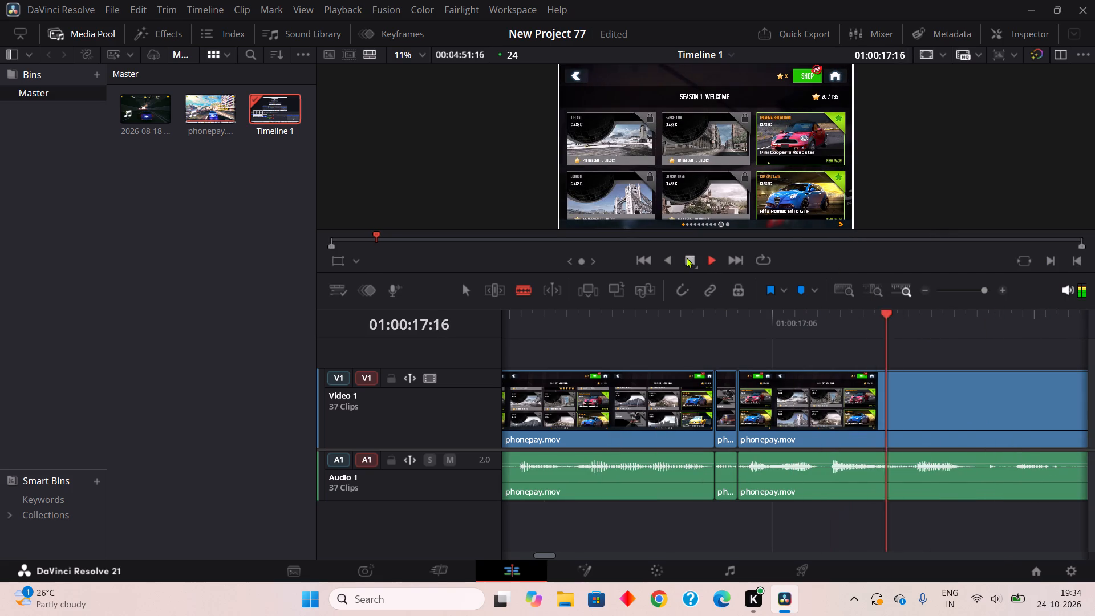
click(686, 257)
click(827, 495)
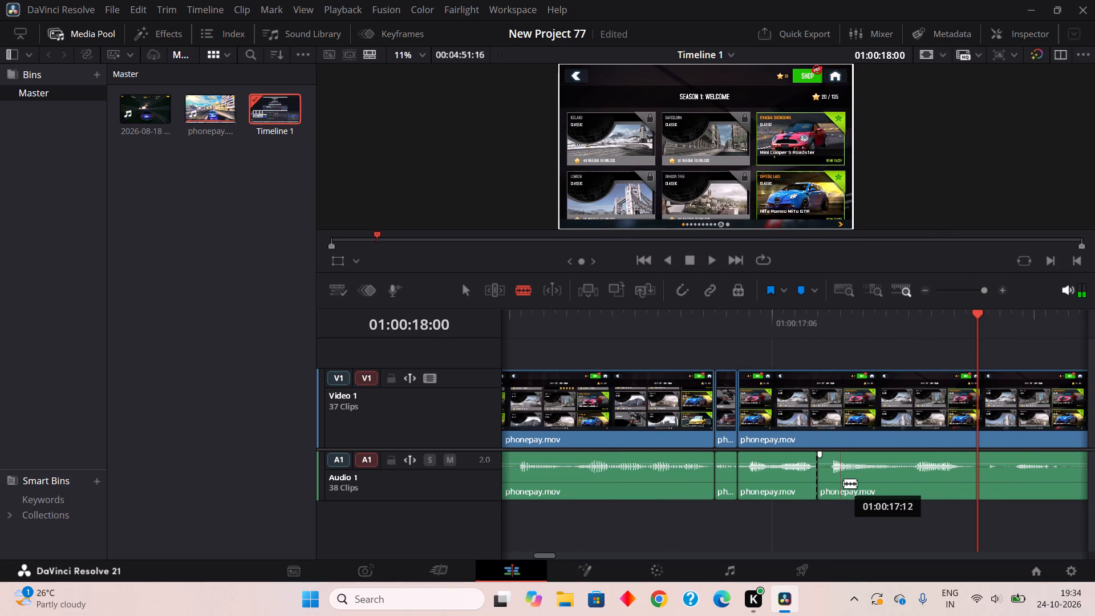
click(836, 489)
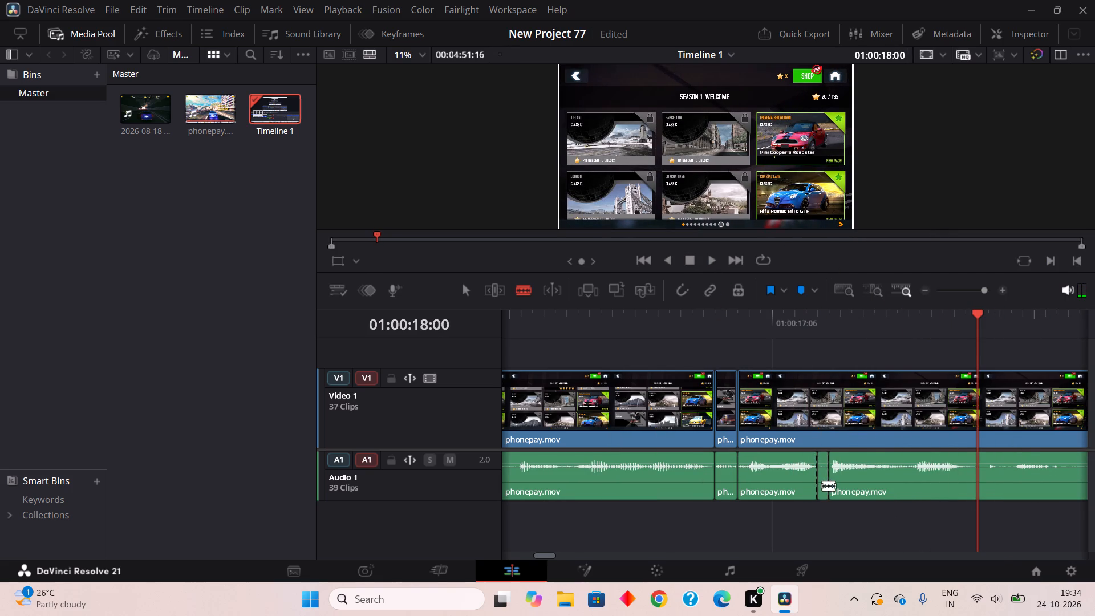
right_click(822, 485)
double_click(883, 236)
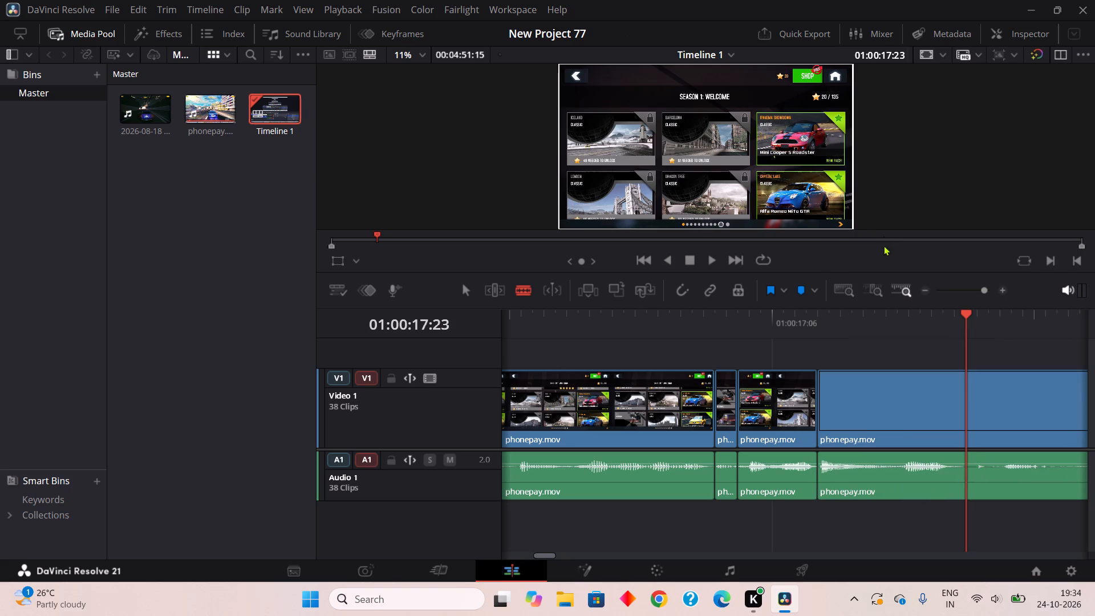
Blade the audio at about 01:00:17:23 and 01:00:18:00 and remove the quiet piece between with Ripple Cut.
double_click(970, 479)
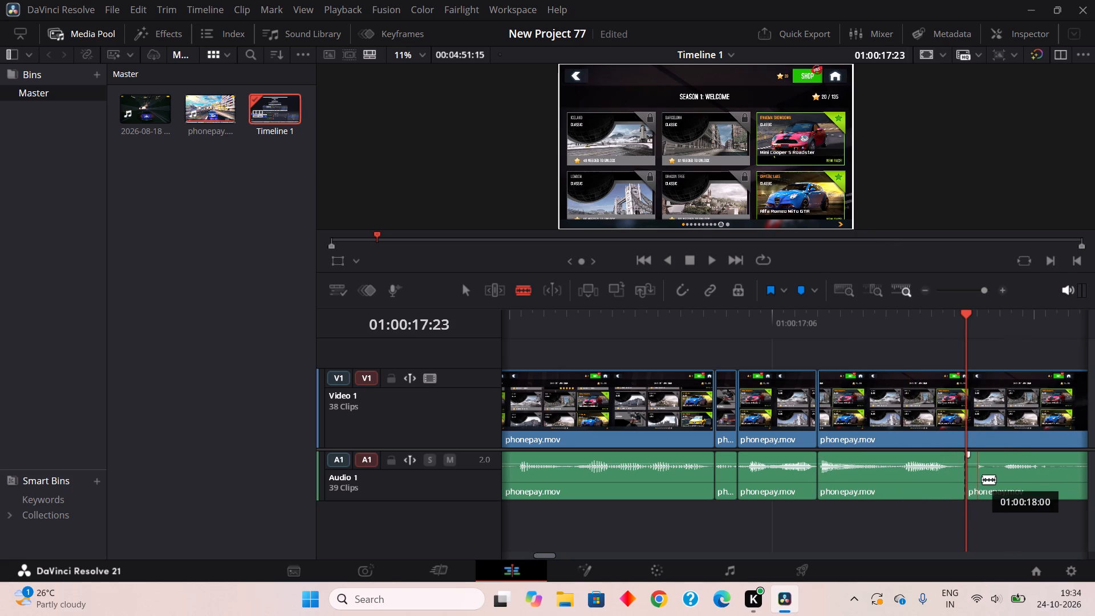
click(982, 479)
right_click(972, 483)
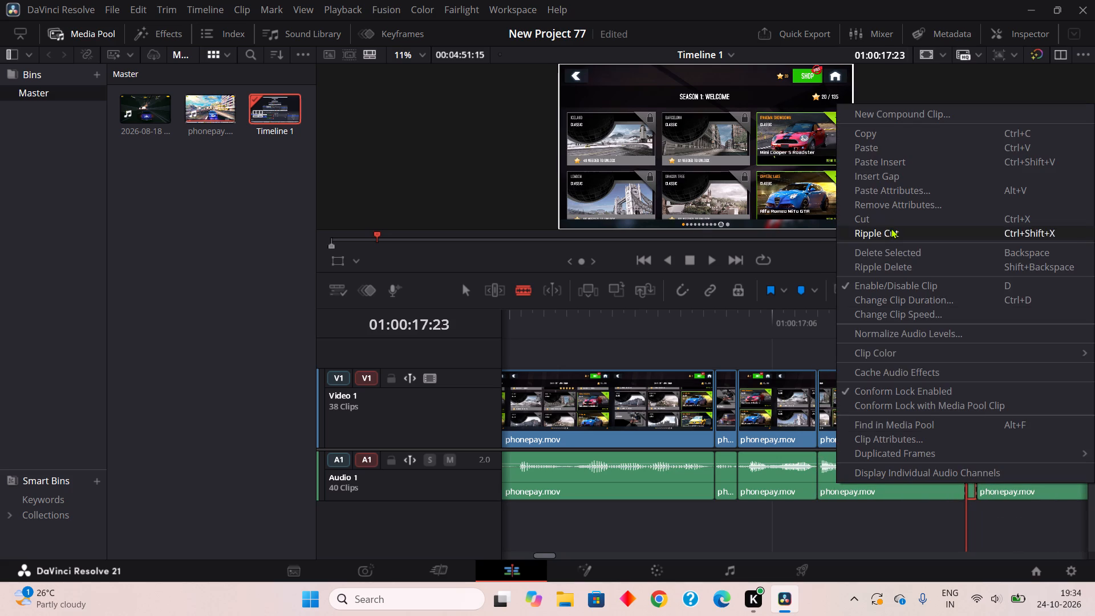
click(891, 228)
Blade the audio at about 01:00:18:05 and 01:00:18:09 and remove the quiet piece between with Ripple Cut.
click(1038, 495)
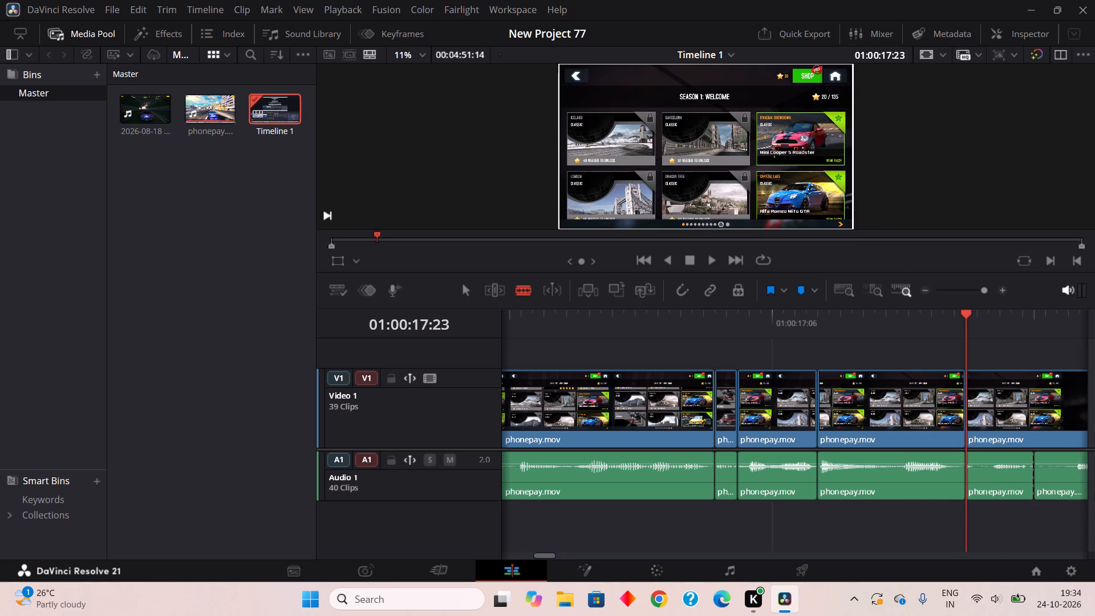
click(1082, 492)
right_click(1068, 483)
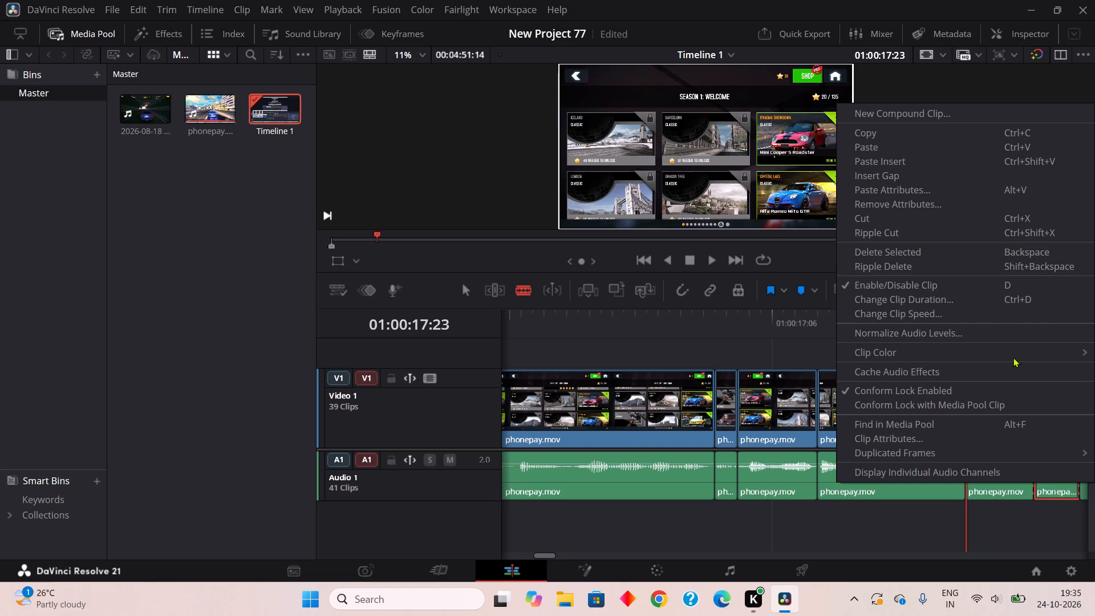
click(911, 232)
Play onward, blade the audio at about 01:00:18:12 and 01:00:18:14, and remove the quiet piece between with Ripple Cut.
click(710, 257)
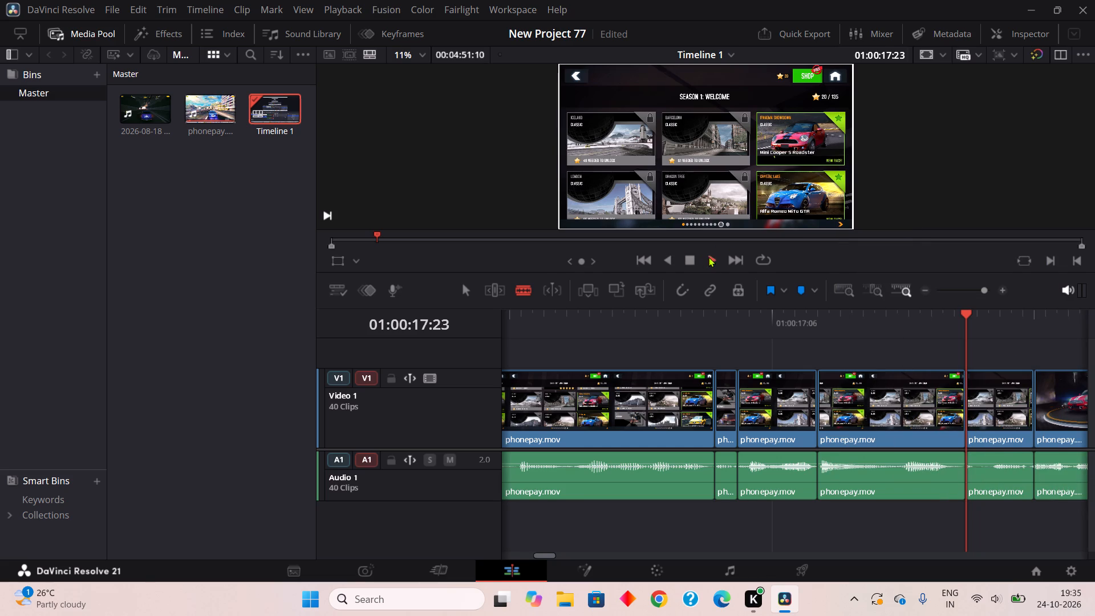
click(696, 259)
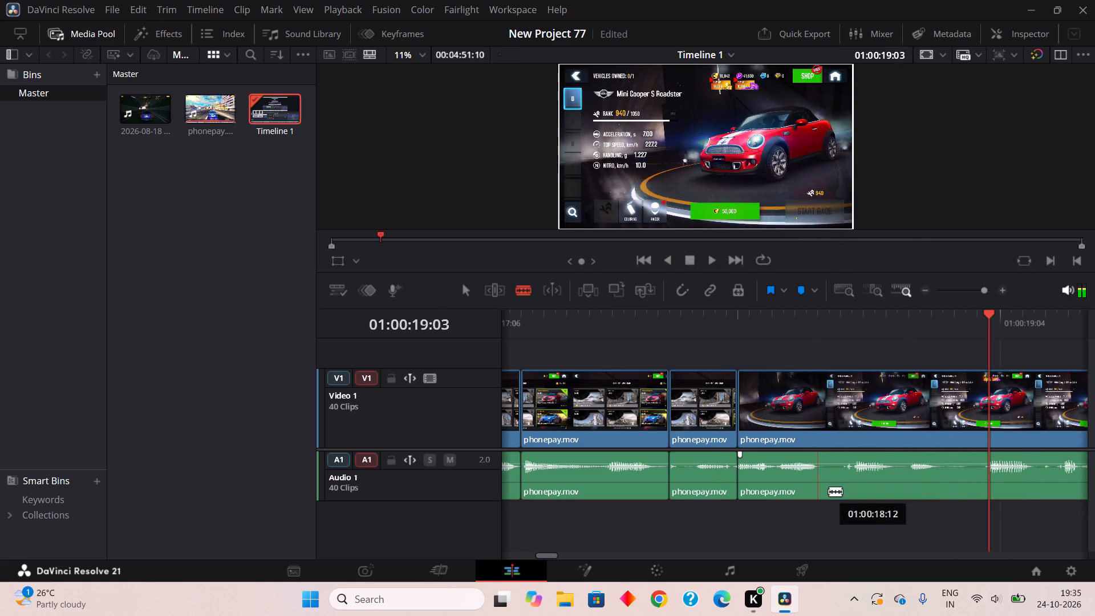
click(828, 492)
click(844, 487)
right_click(830, 483)
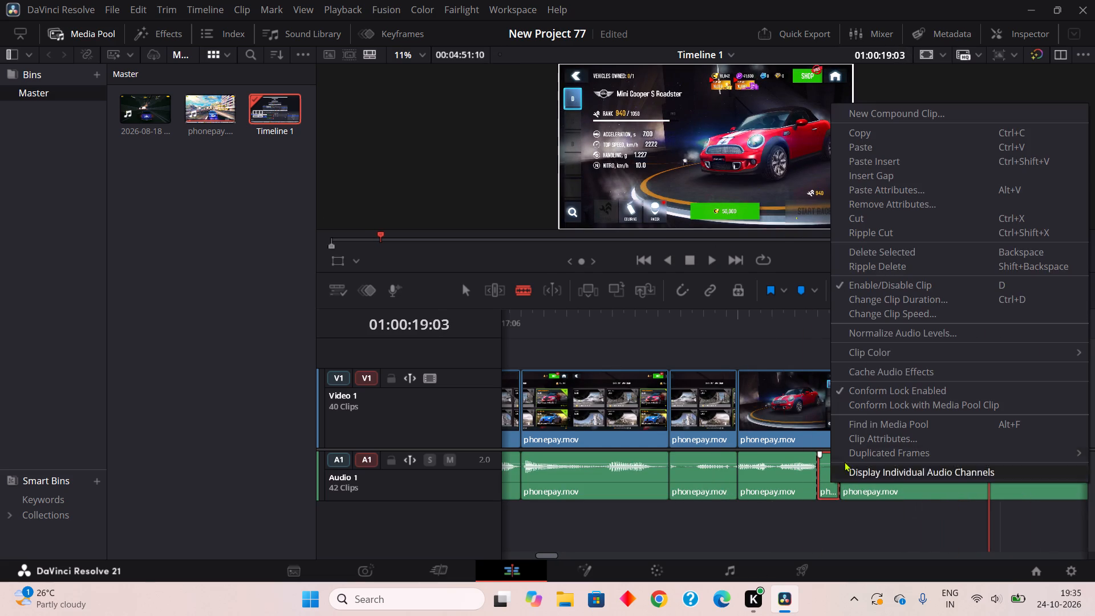
double_click(871, 230)
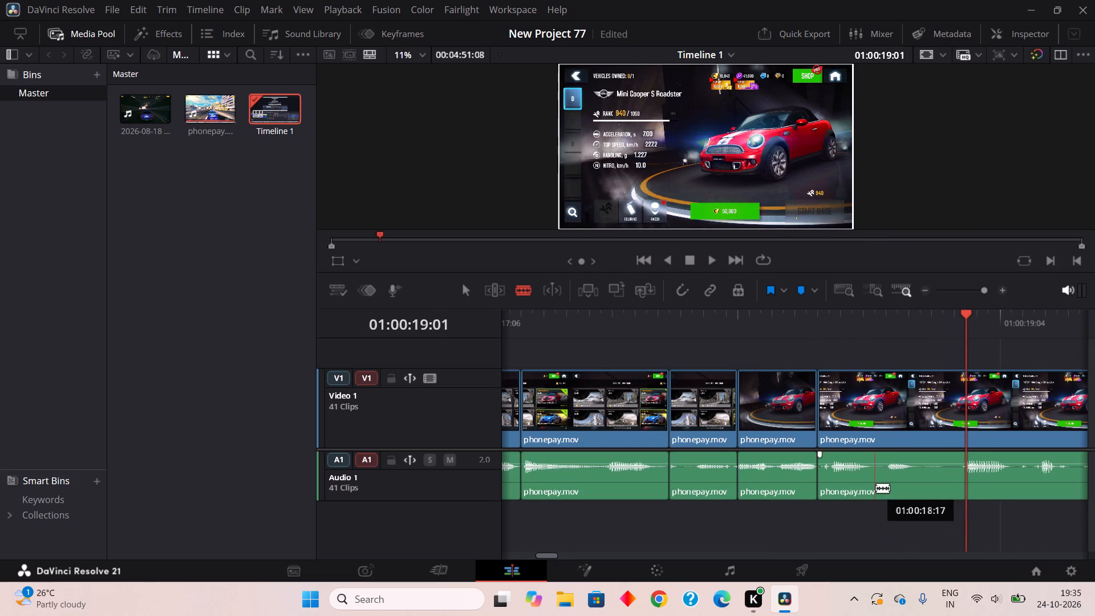
Blade the audio at about 01:00:18:17 and 01:00:18:18 and remove the short piece between with Ripple Cut.
click(876, 488)
click(889, 474)
right_click(871, 485)
right_click(878, 477)
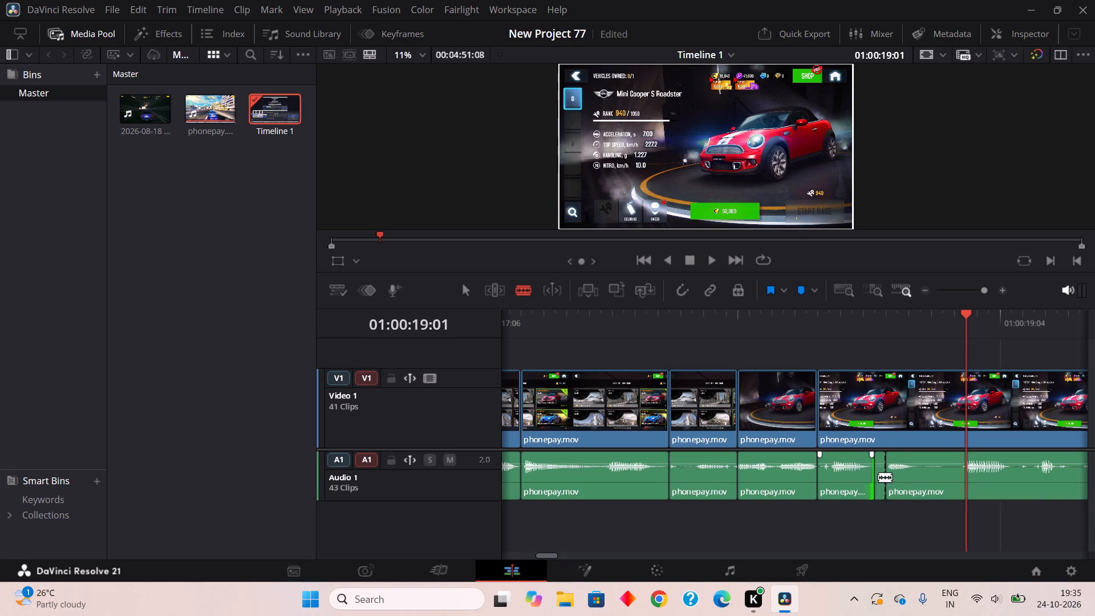
click(909, 224)
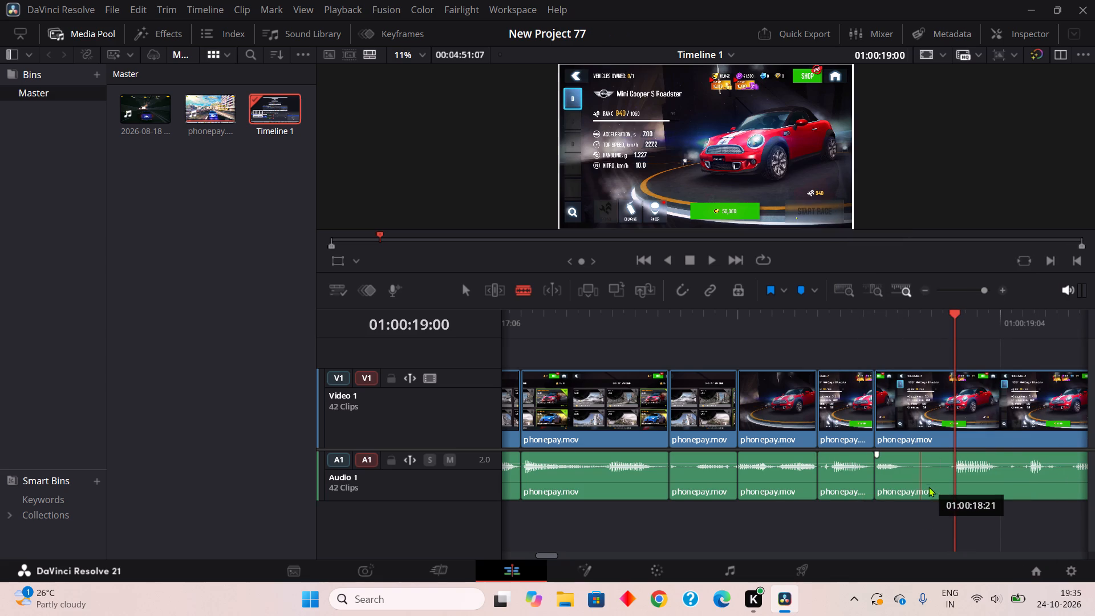
Blade the audio at about 01:00:18:20 and 01:00:19:00 and remove the quiet piece between with Ripple Cut.
click(918, 493)
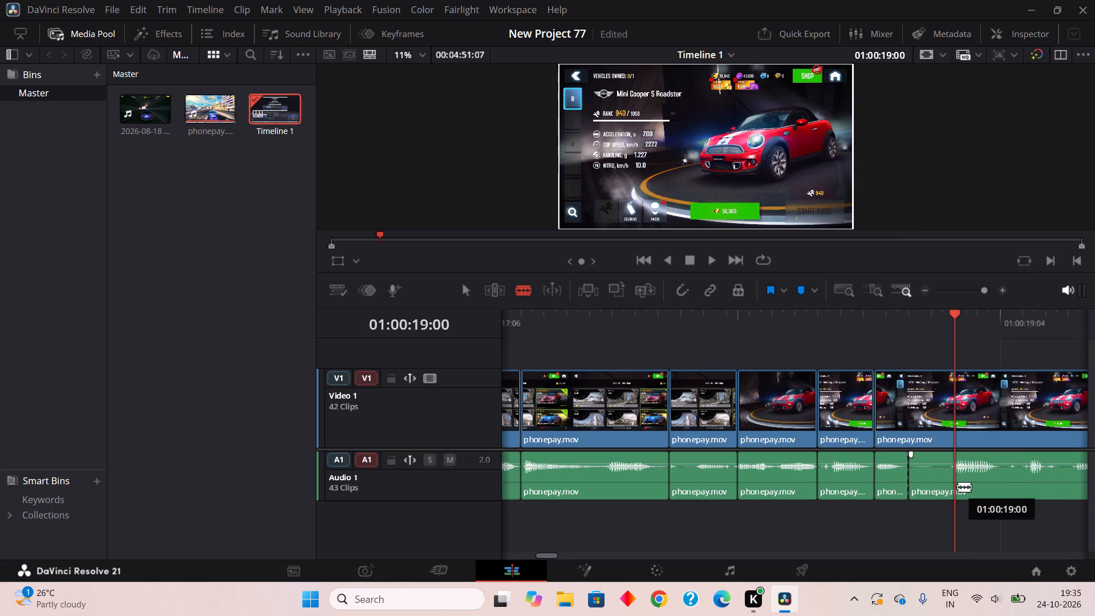
click(958, 487)
right_click(935, 474)
click(934, 220)
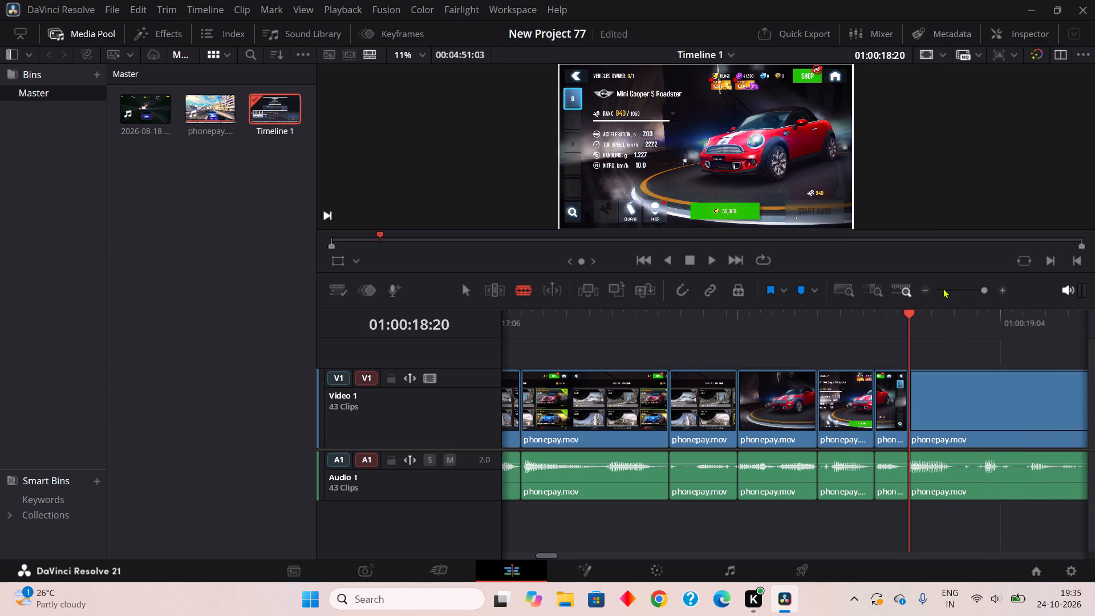
Blade the audio at about 01:00:19:00 and 01:00:19:02 and remove the quiet piece between with Ripple Cut.
double_click(959, 485)
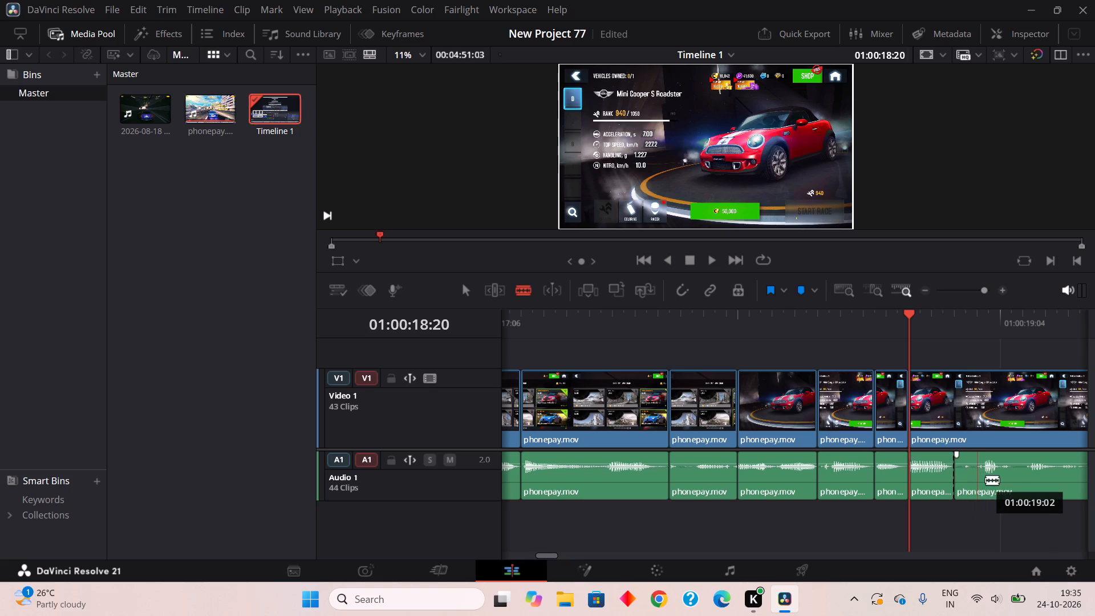
click(985, 480)
right_click(967, 481)
click(910, 234)
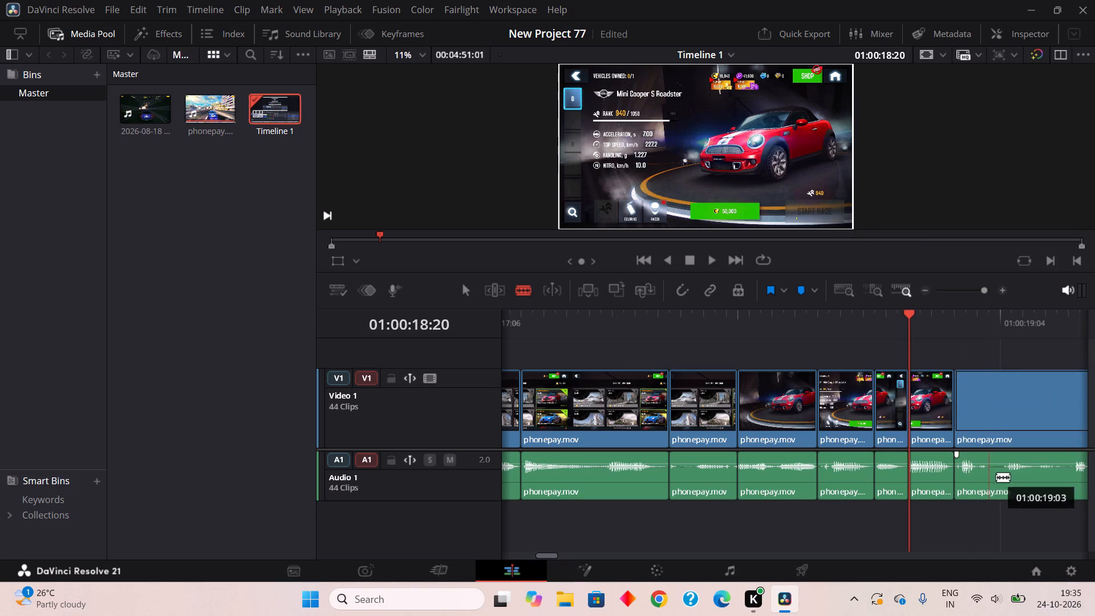
Blade the audio at about 01:00:19:03 and 01:00:19:04 and remove the short piece between with Ripple Cut.
click(999, 487)
click(1009, 480)
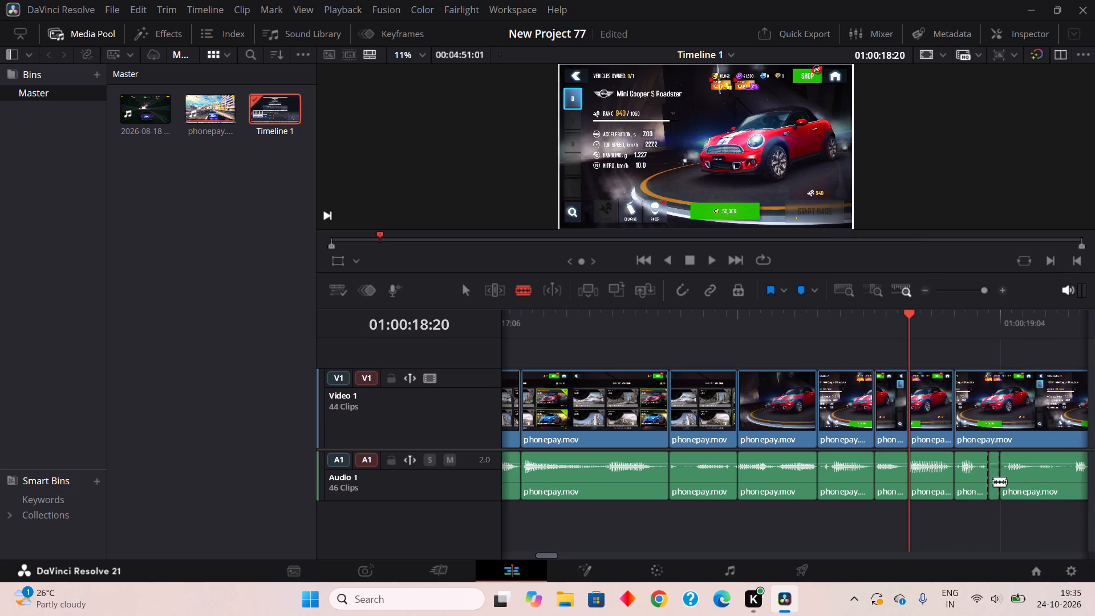
right_click(993, 481)
double_click(906, 226)
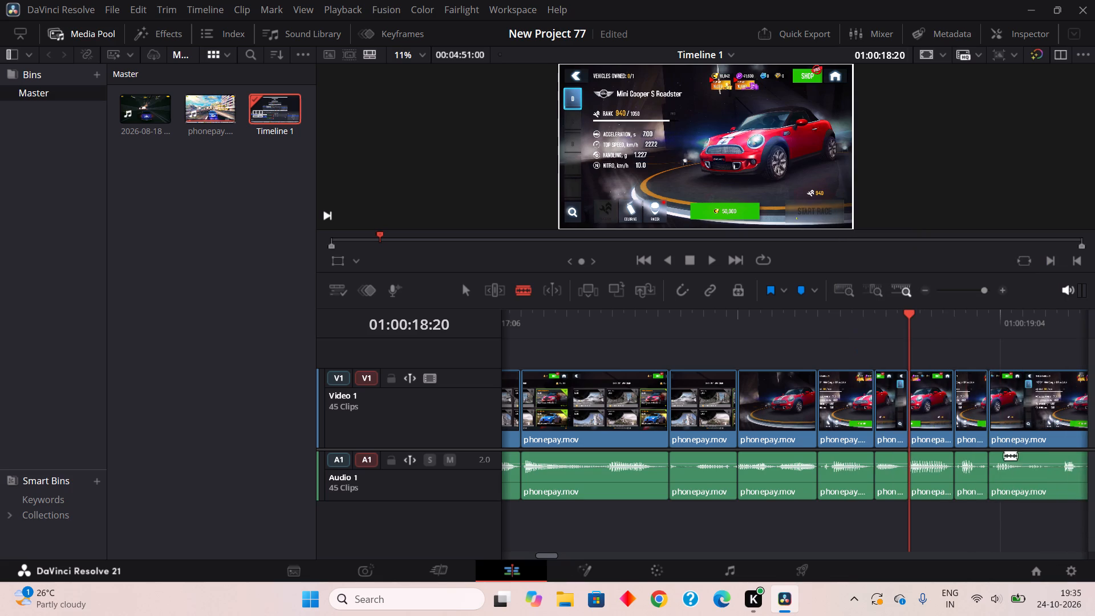
Blade the audio at about 01:00:19:08 and 01:00:19:09 and remove the short piece between with Ripple Cut.
click(1056, 493)
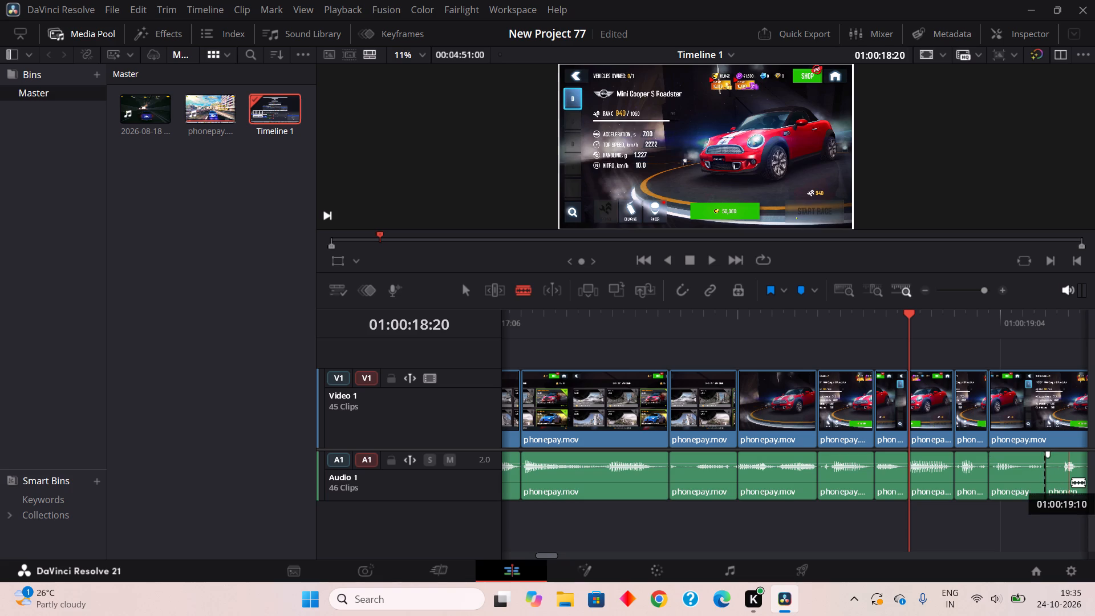
click(1066, 487)
right_click(1055, 484)
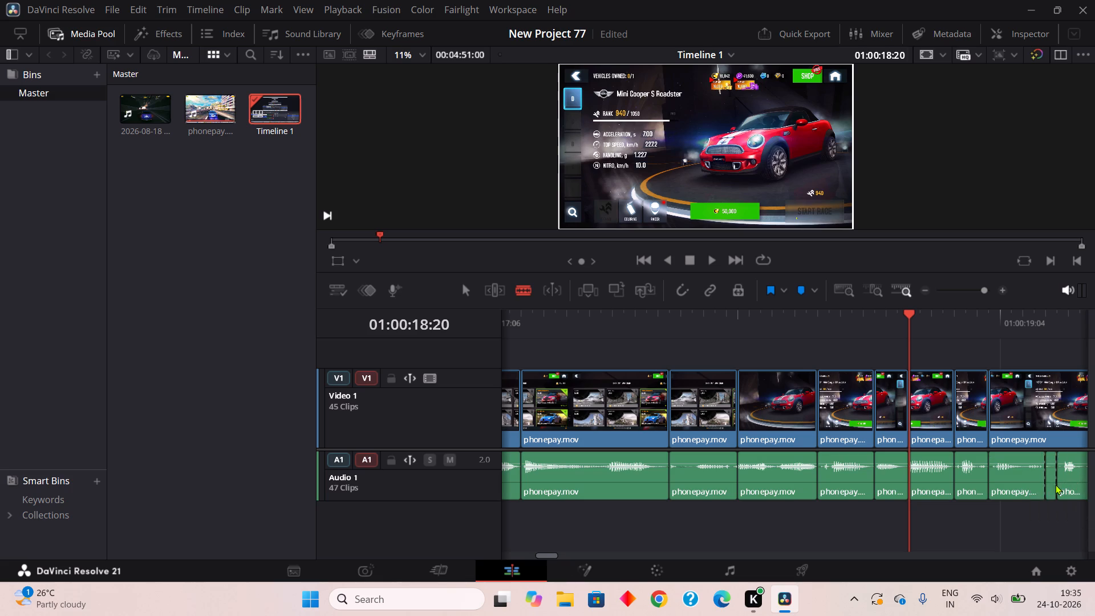
click(897, 232)
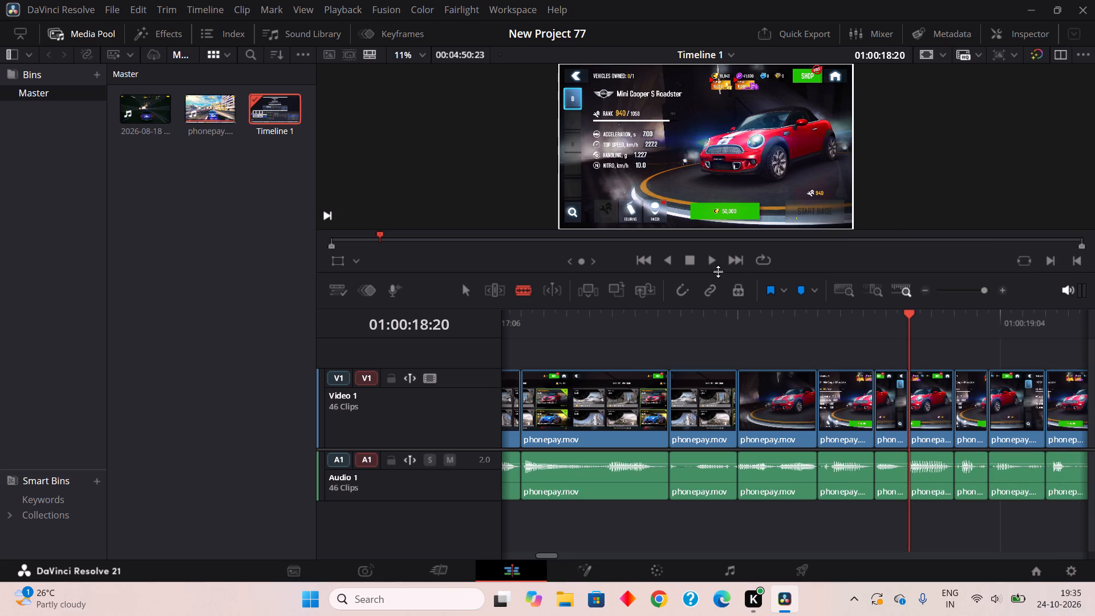
Play onward, blade the audio at about 01:00:19:14 and 01:00:19:15, and remove the short piece between with Ripple Cut.
double_click(711, 264)
double_click(691, 260)
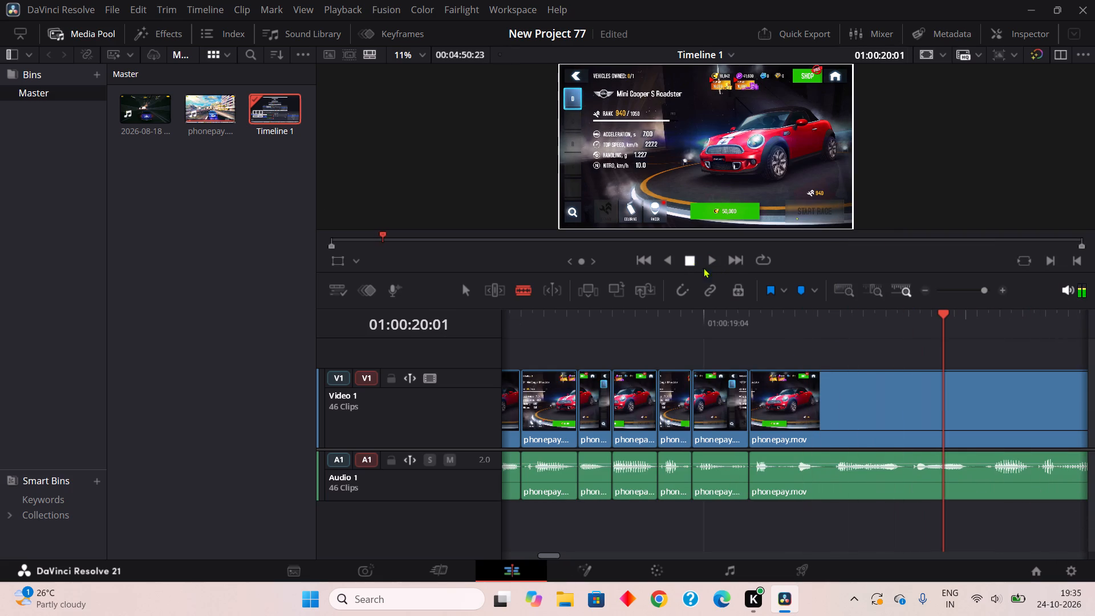
click(828, 484)
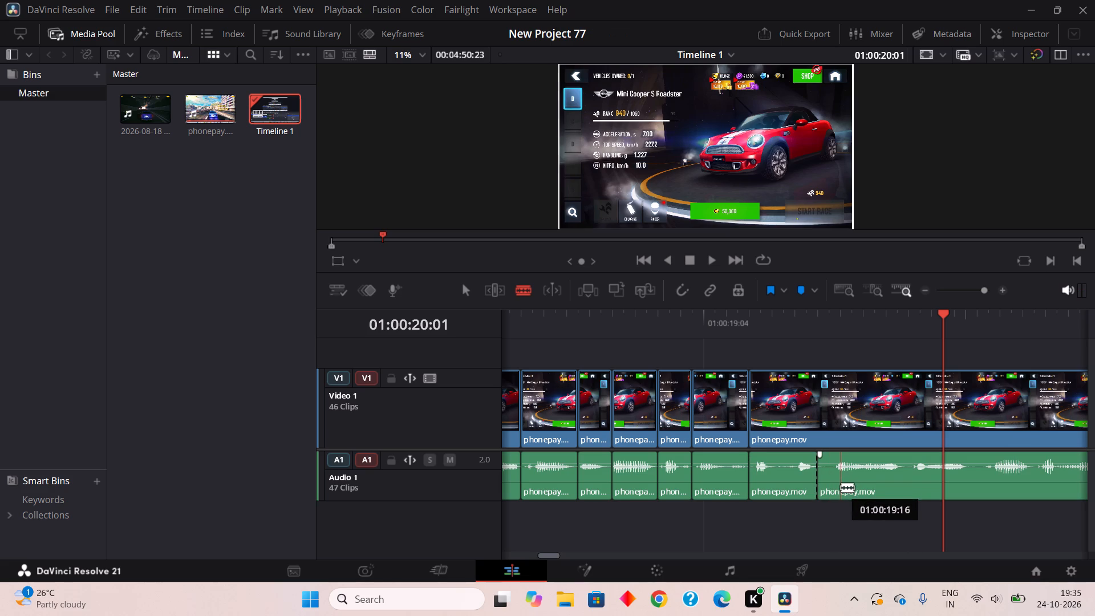
click(839, 488)
right_click(822, 485)
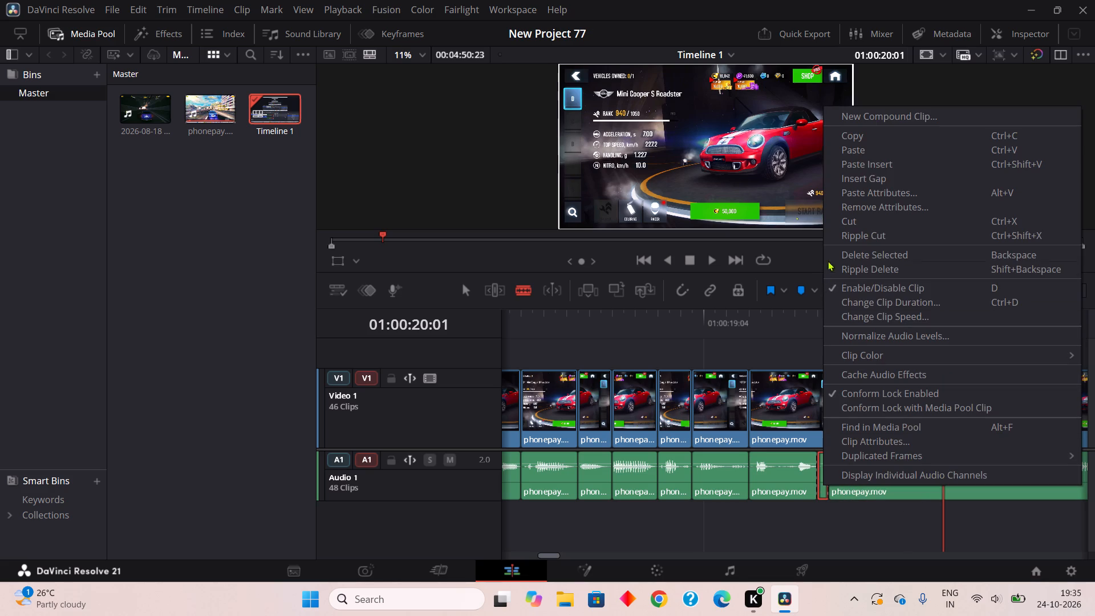
click(849, 242)
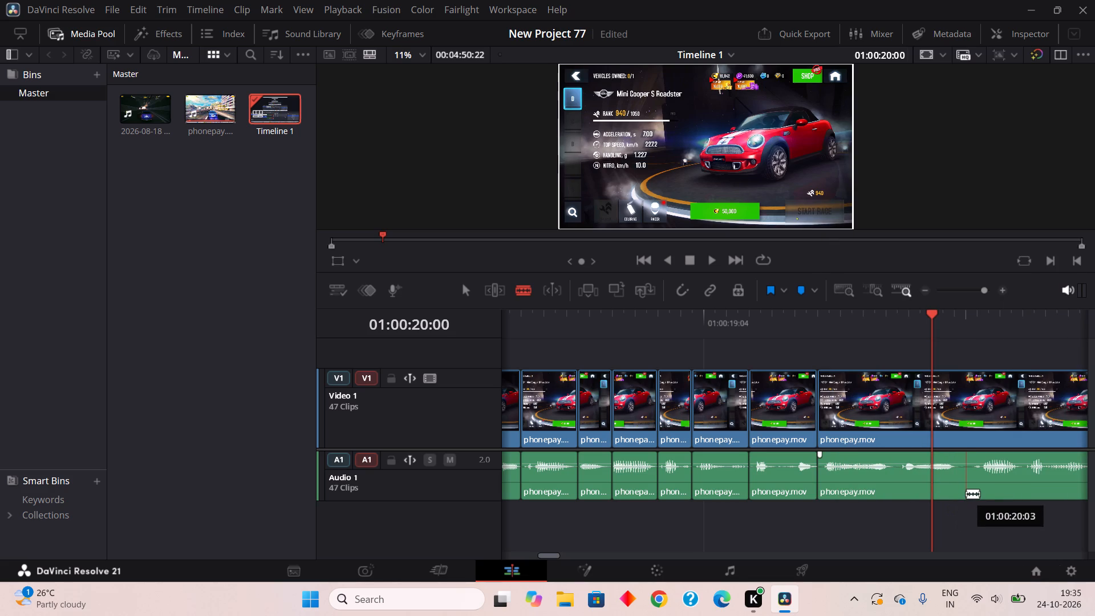
Blade the audio at about 01:00:20:02 and 01:00:20:04 and remove the quiet piece between with Ripple Cut.
double_click(963, 493)
click(980, 491)
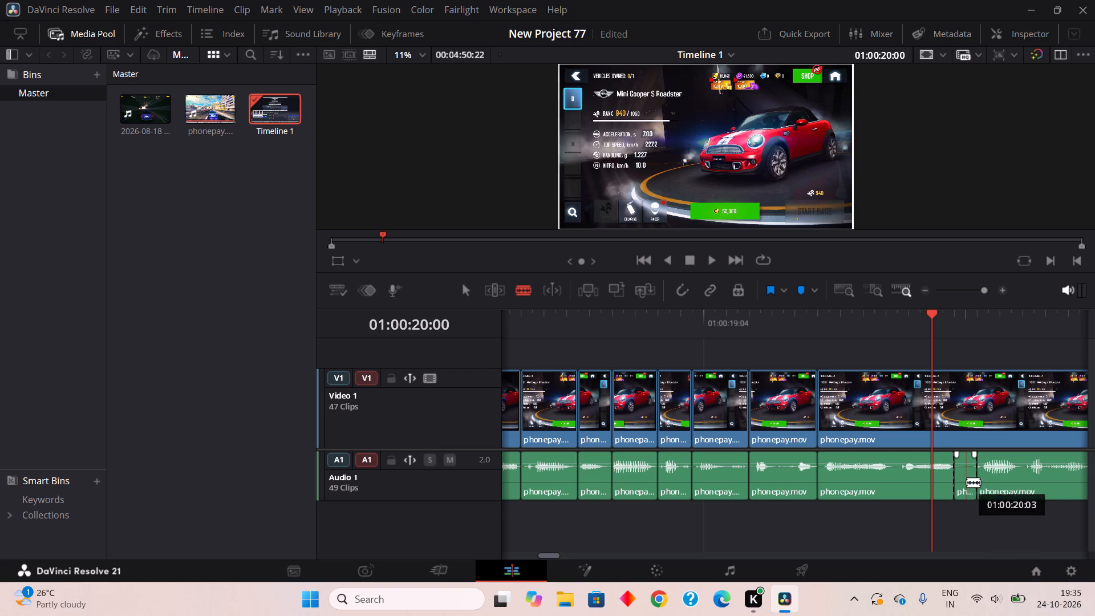
right_click(967, 482)
click(901, 234)
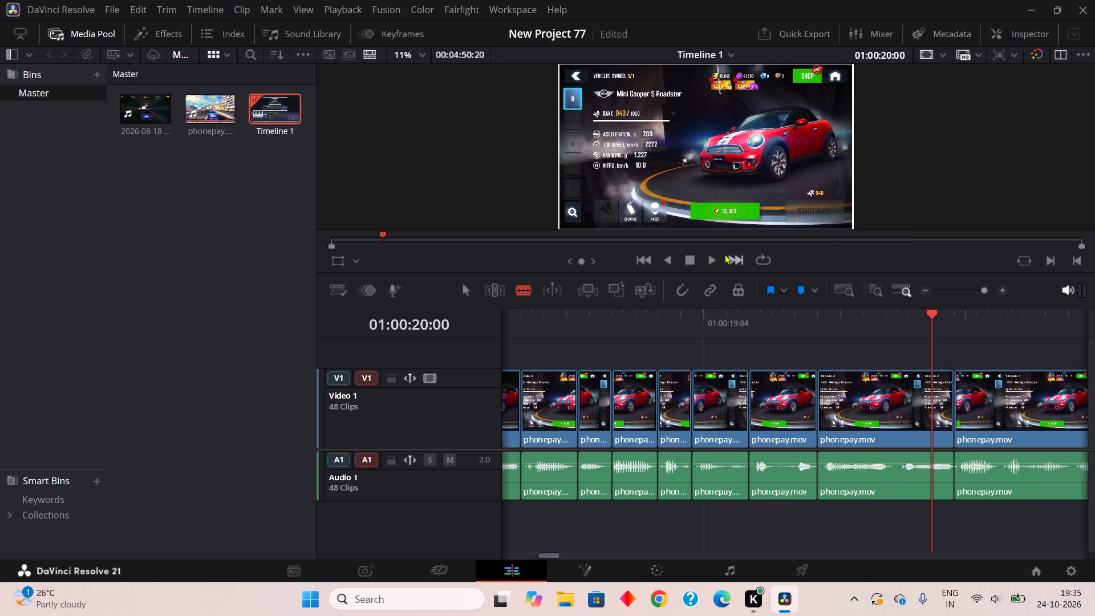
Play onward, blade the audio at about 01:00:21:00 and 01:00:21:02, and remove the quiet piece between with Ripple Cut.
click(707, 260)
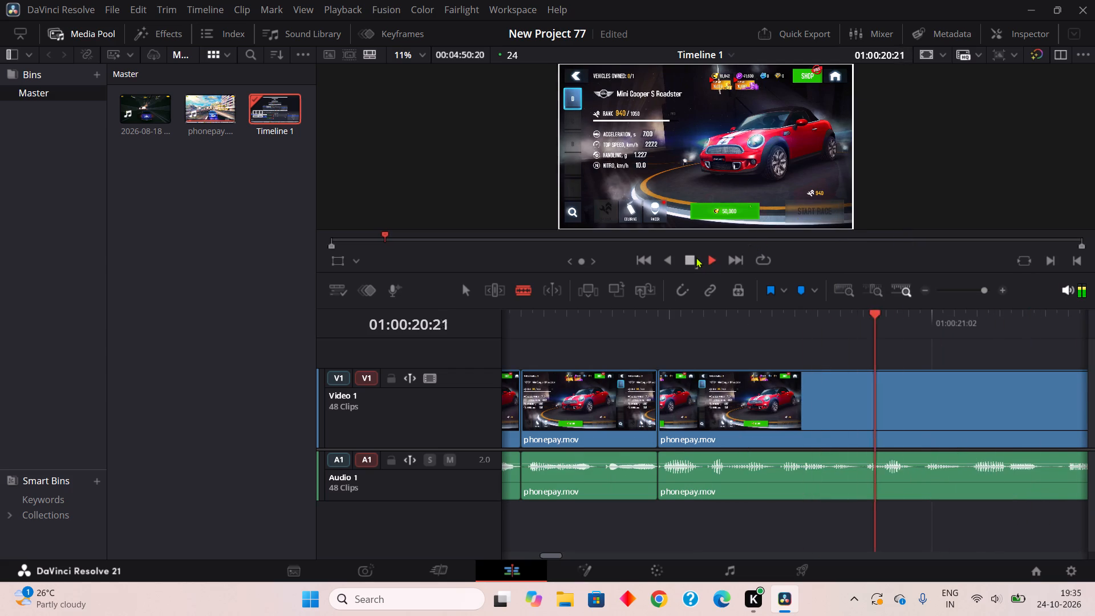
click(696, 257)
double_click(916, 487)
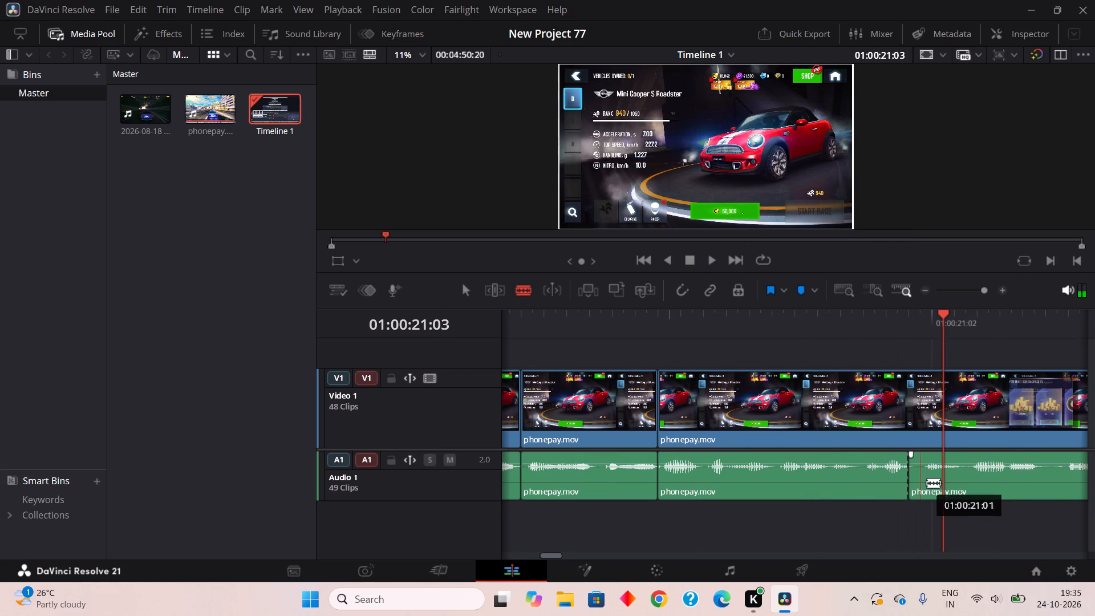
double_click(932, 485)
right_click(925, 481)
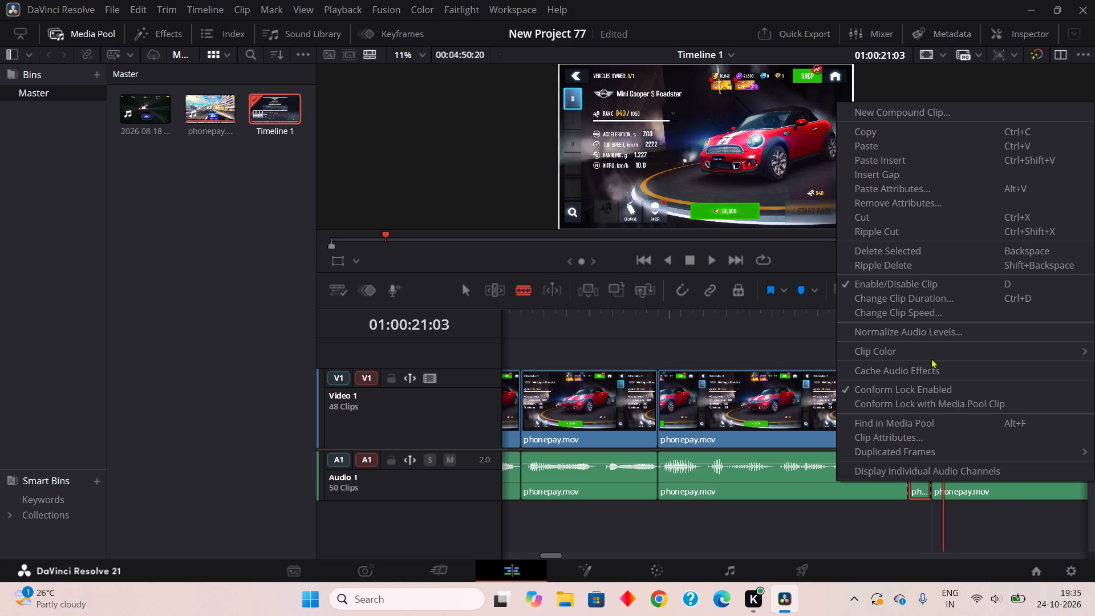
double_click(903, 231)
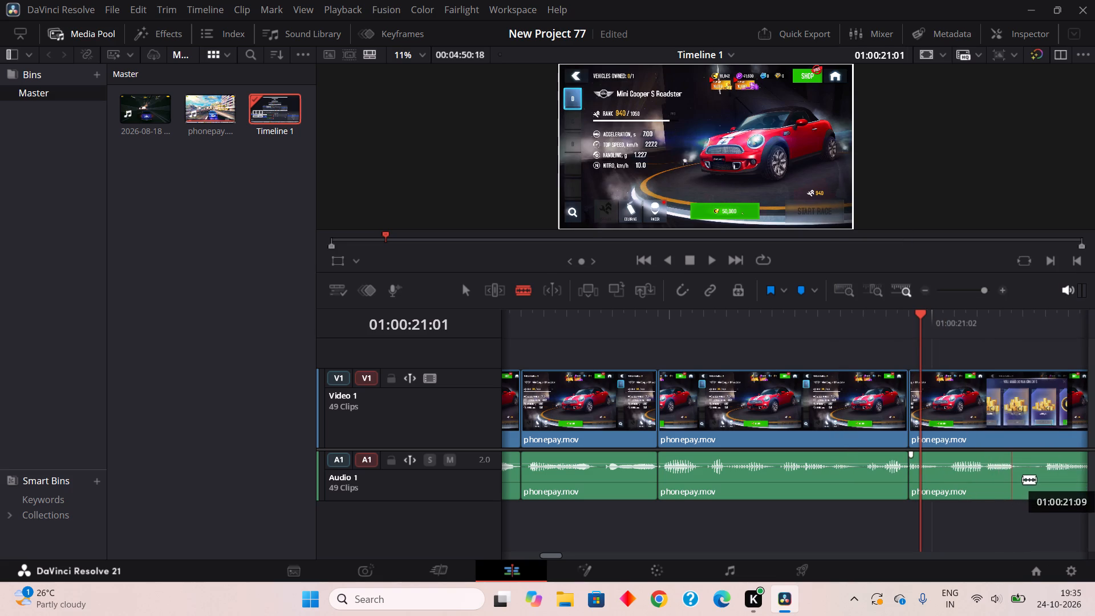
Blade the audio at about 01:00:21:10 and 01:00:21:12 and remove the quiet piece between with Ripple Cut.
click(1023, 476)
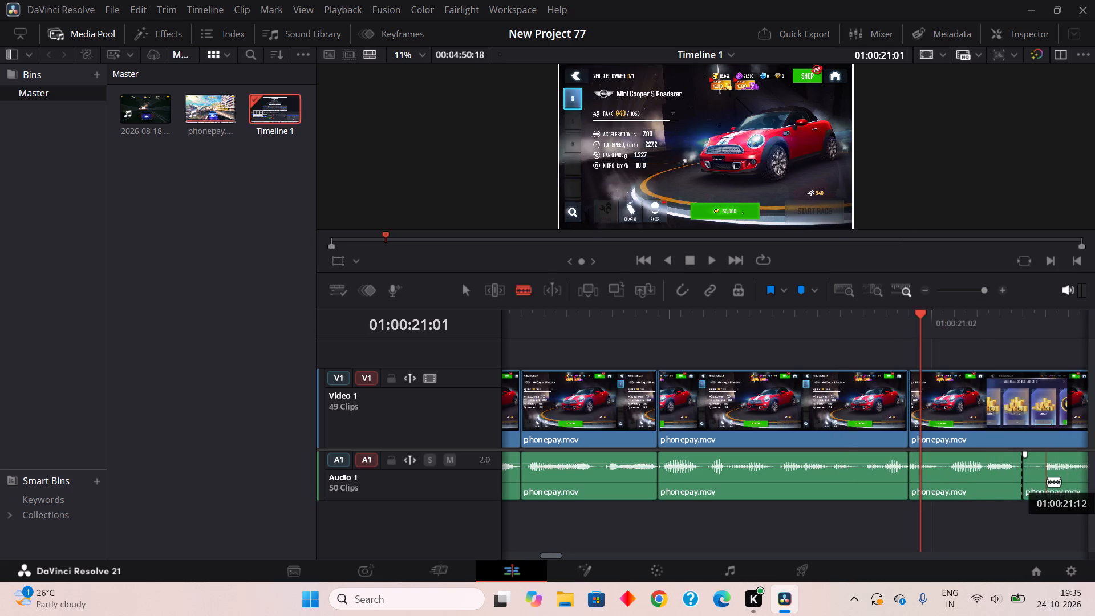
double_click(1047, 481)
right_click(1025, 473)
right_click(1033, 465)
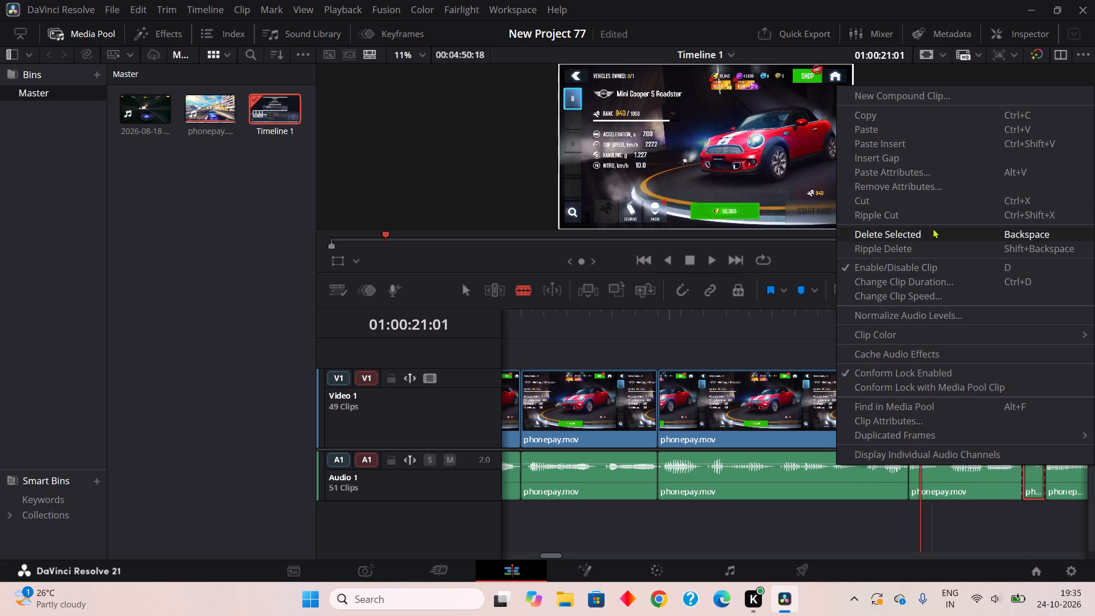
click(926, 217)
Play onward, blade the audio at about 01:00:22:04 and 01:00:22:05, and remove the short piece between with Ripple Cut.
click(708, 261)
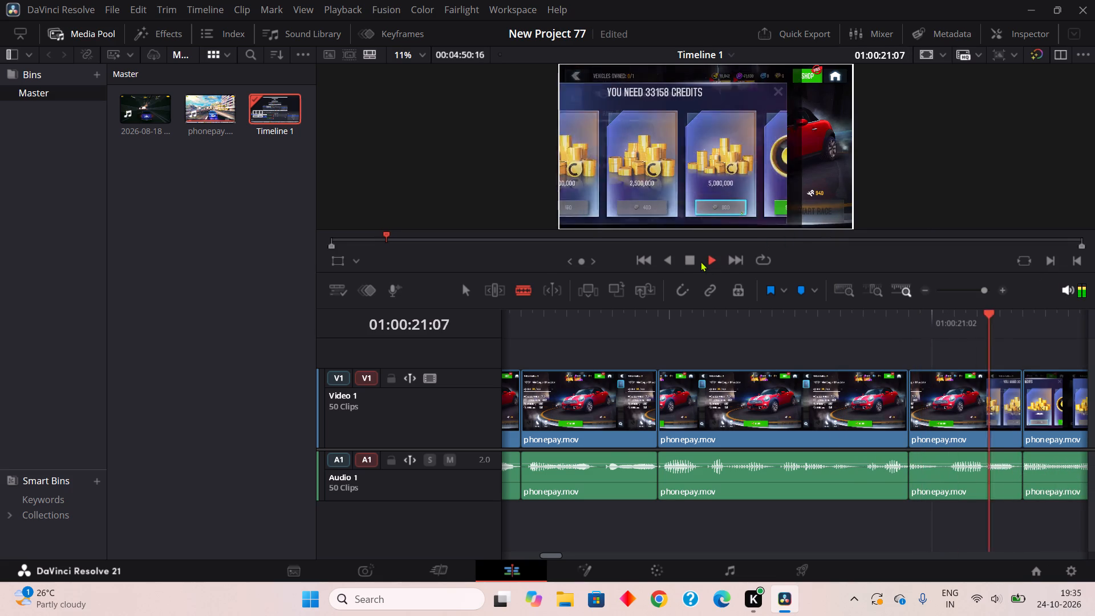
double_click(692, 259)
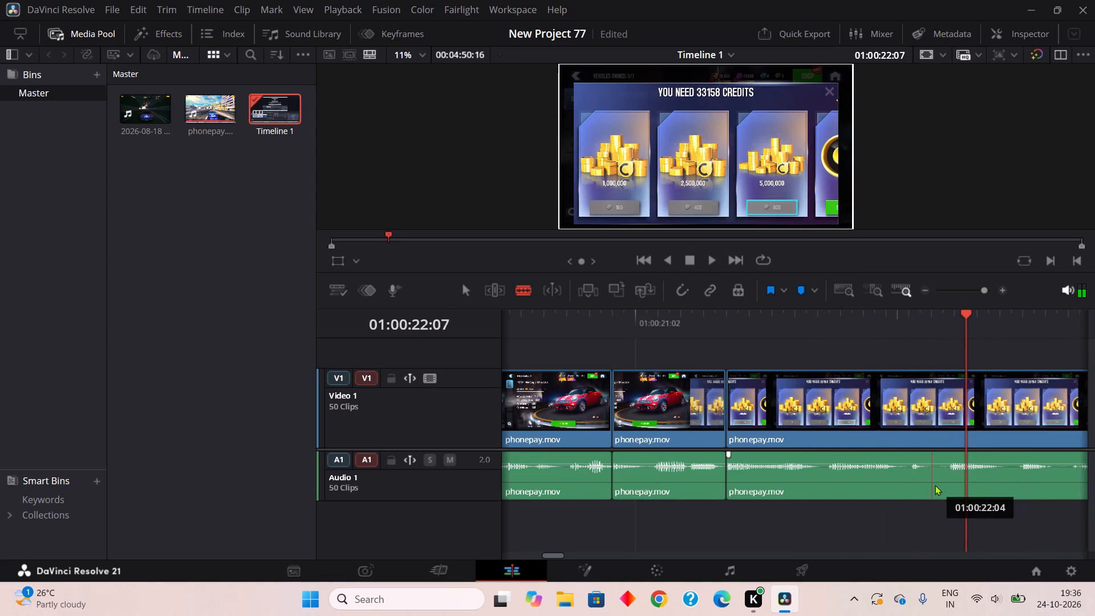
double_click(935, 486)
double_click(952, 484)
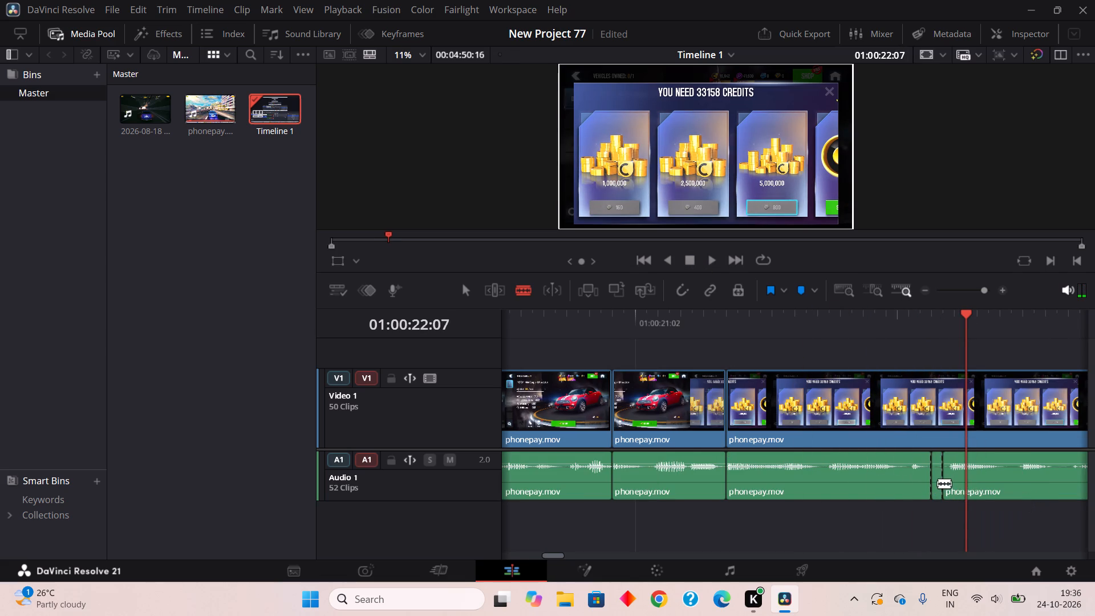
right_click(938, 483)
double_click(905, 228)
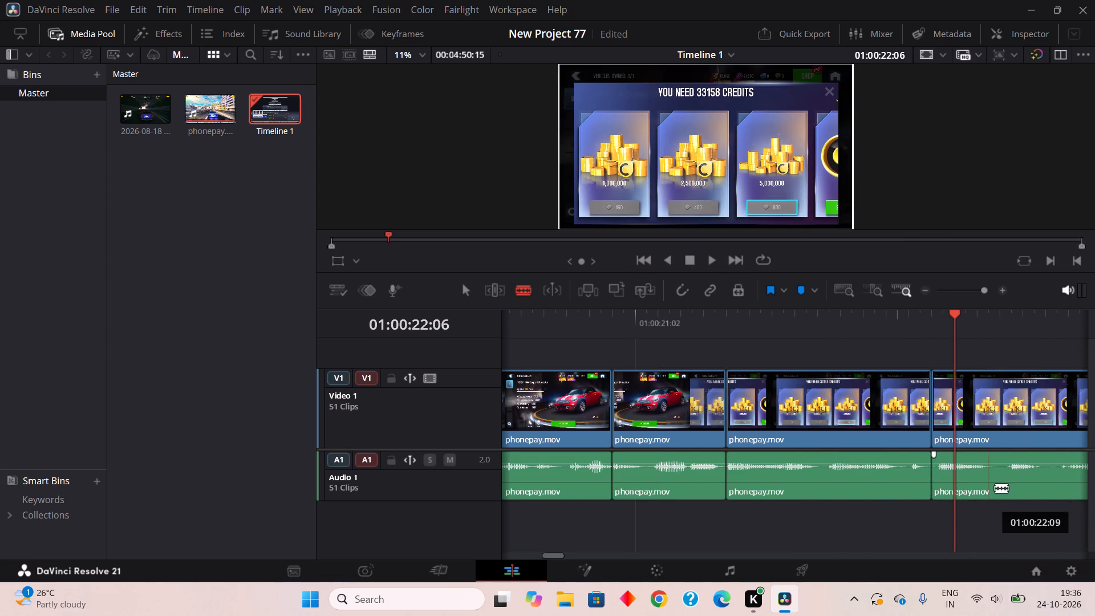
Blade the audio at about 01:00:22:09 and 01:00:22:11 and remove the quiet piece between with Ripple Cut.
double_click(995, 486)
double_click(1017, 485)
right_click(1003, 485)
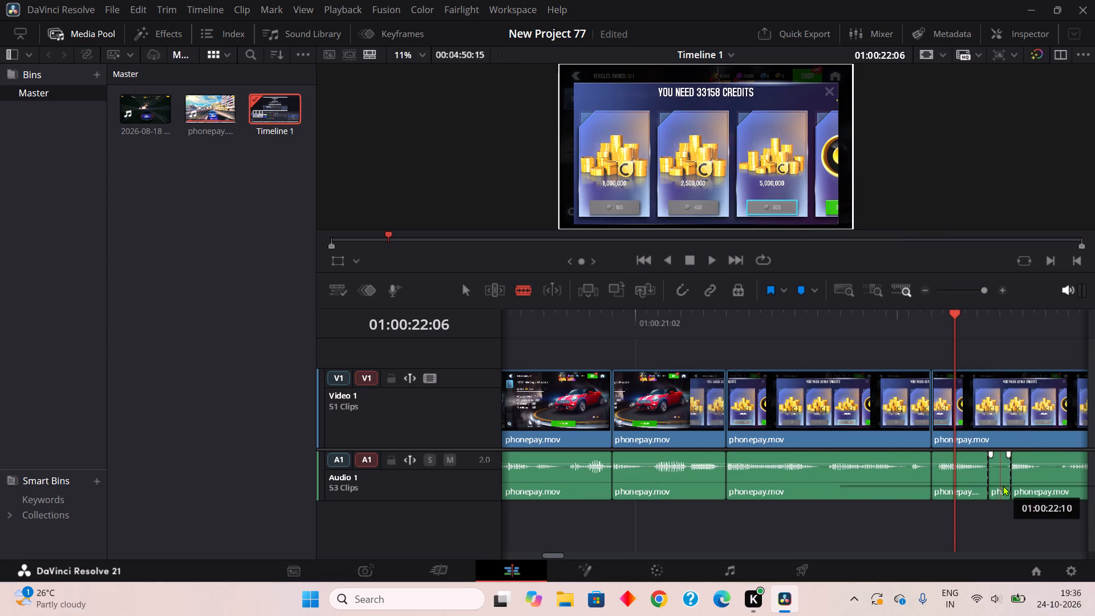
drag(911, 228, 912, 234)
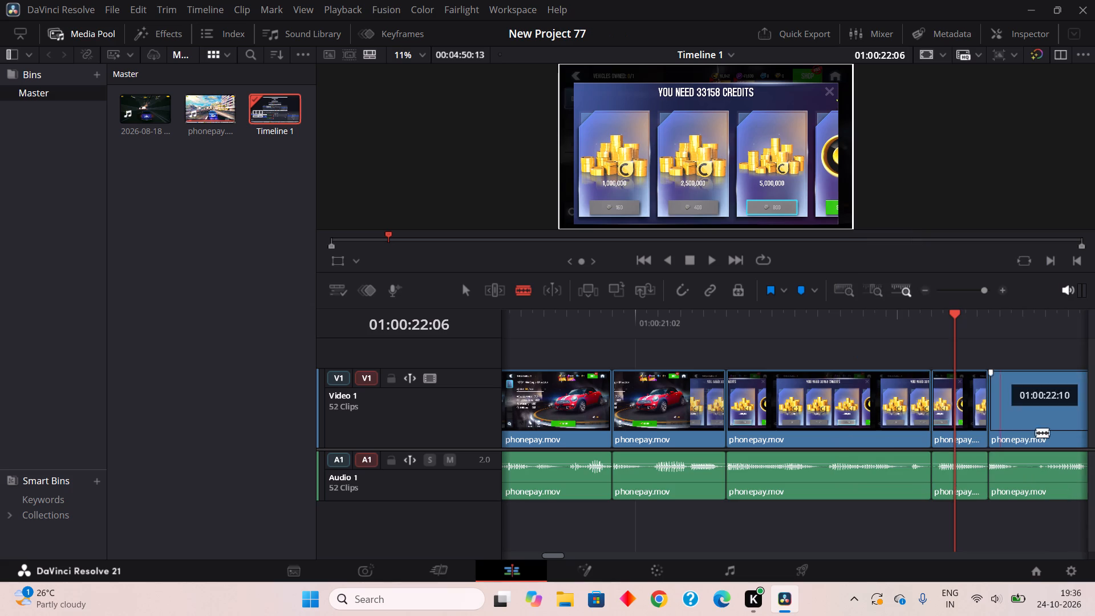
Blade the audio at about 01:00:22:11 and 01:00:22:13 and remove the quiet piece between with Ripple Cut.
double_click(1022, 478)
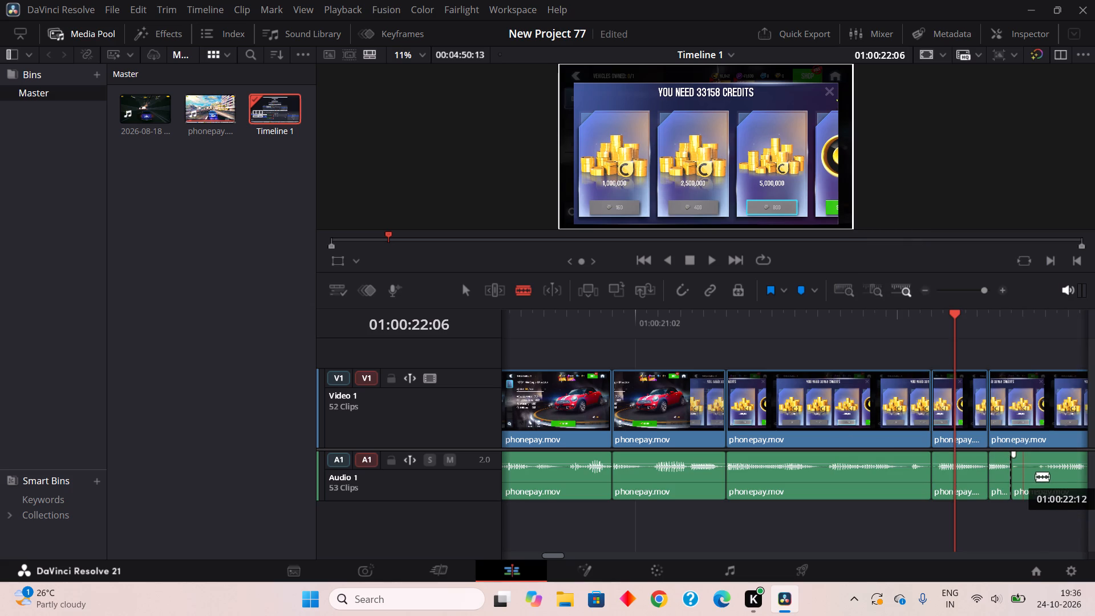
double_click(1043, 483)
right_click(1032, 483)
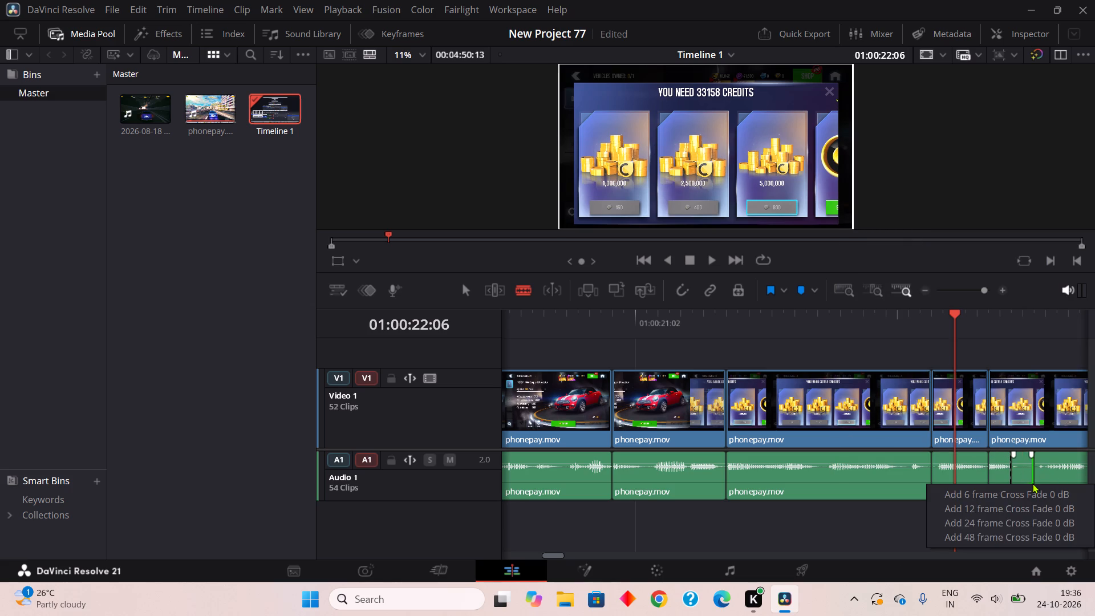
right_click(1021, 463)
click(891, 217)
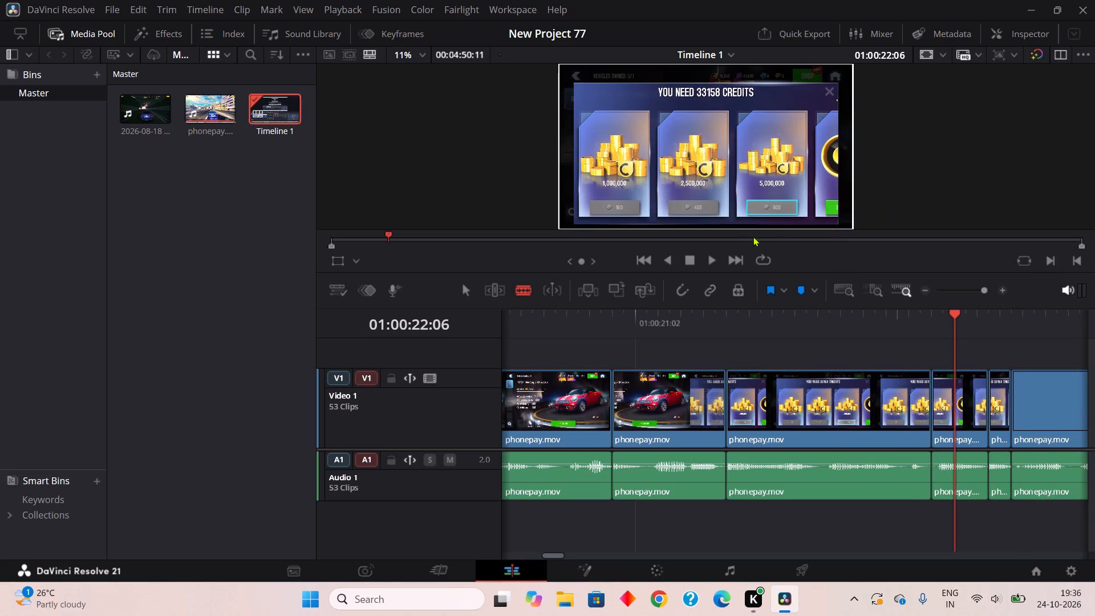
Play onward, blade the audio at about 01:00:23:09 and 01:00:23:12, and remove the quiet piece between with Ripple Cut.
click(709, 261)
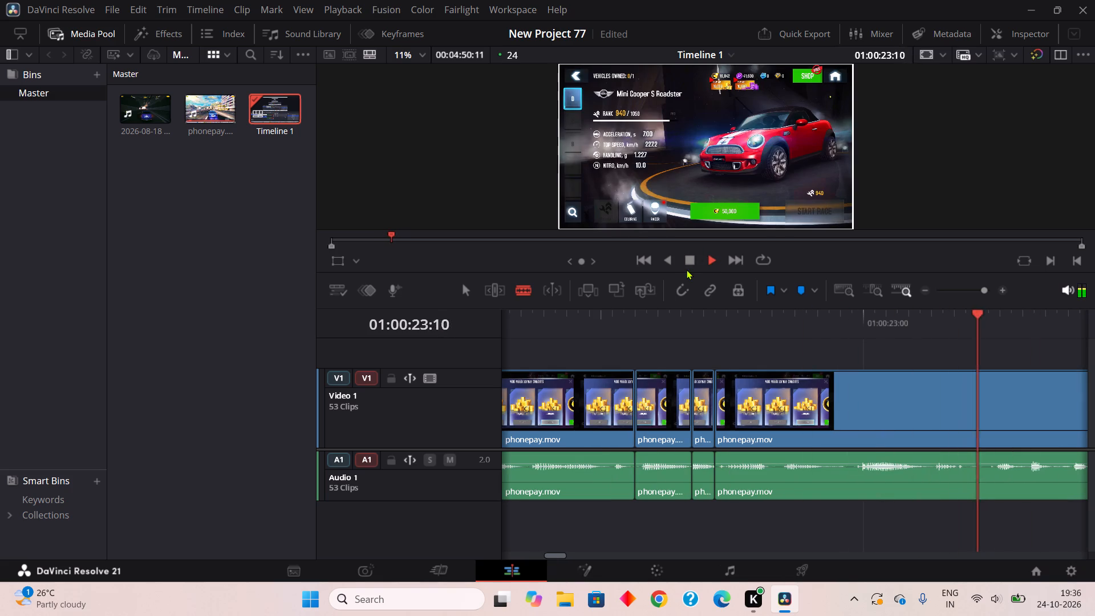
click(692, 257)
click(674, 488)
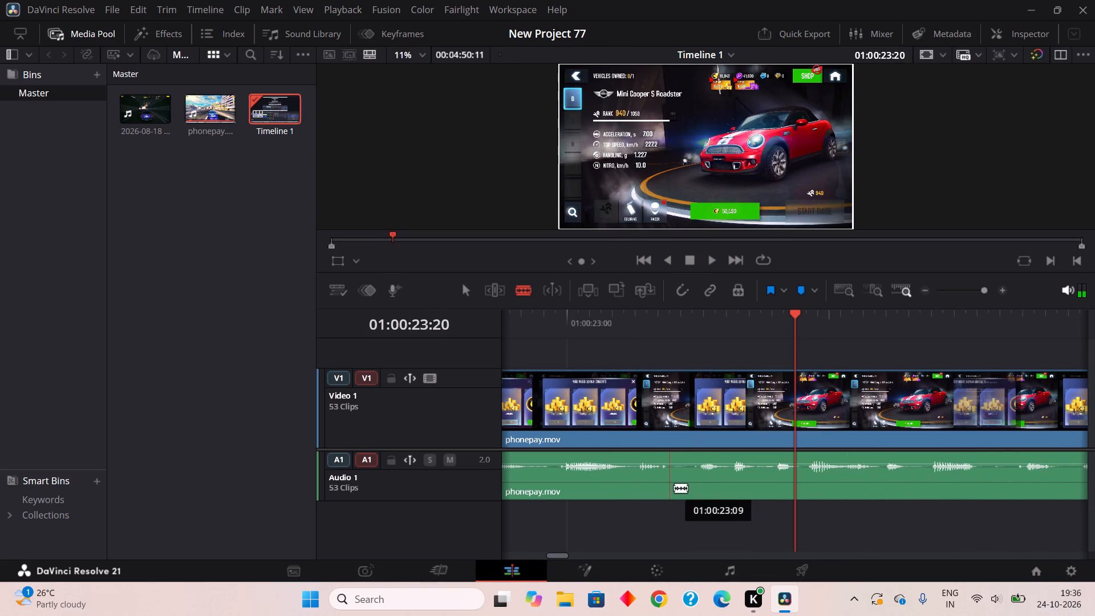
click(705, 488)
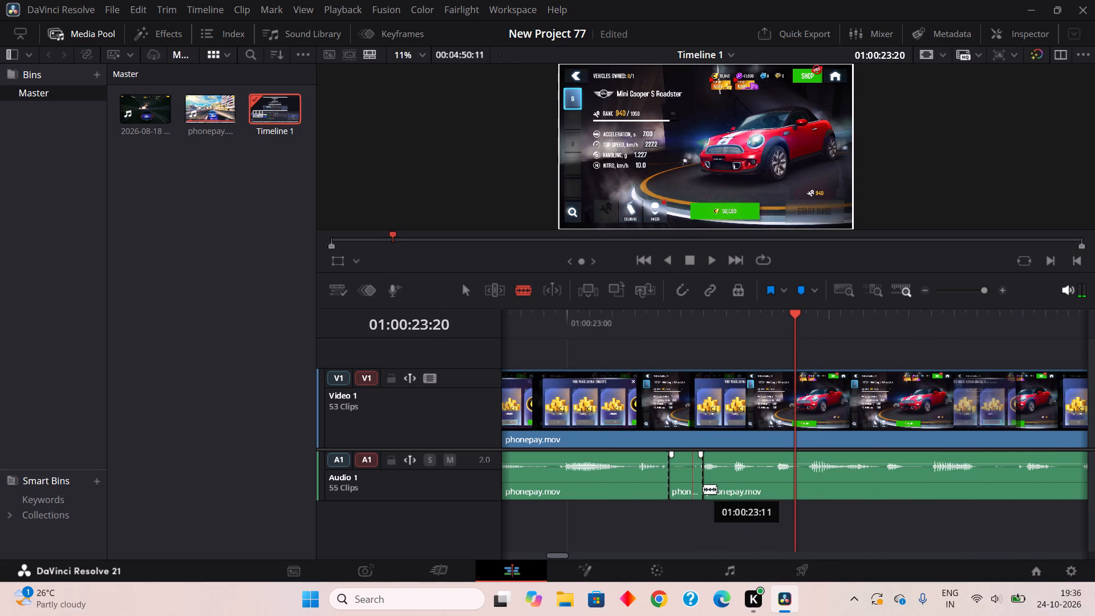
right_click(703, 489)
right_click(688, 483)
double_click(735, 236)
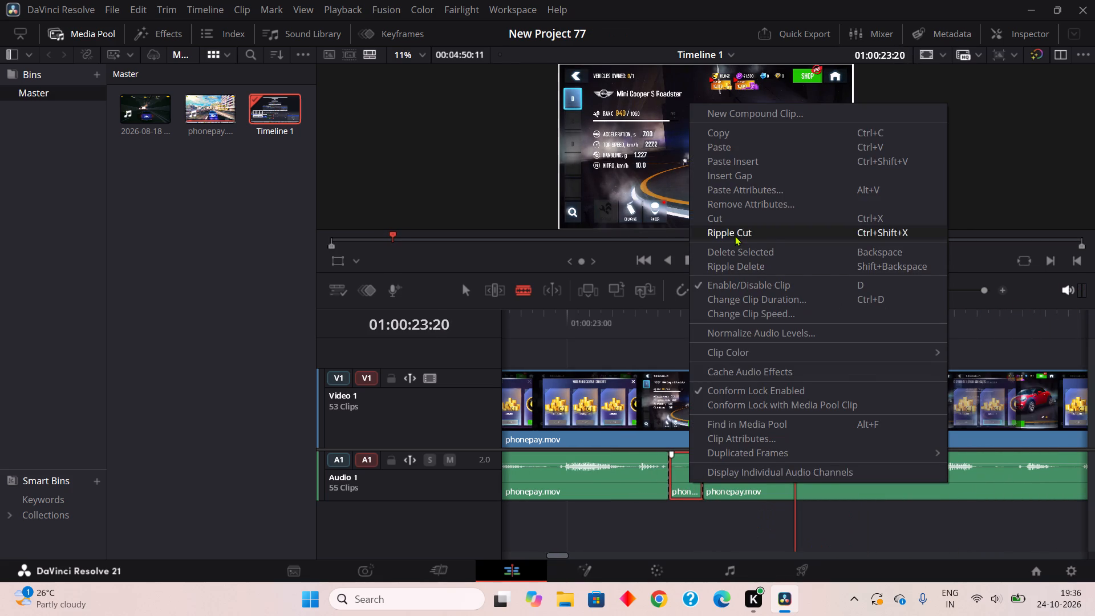
Blade the audio at about 01:00:22:21 and 01:00:22:23 and remove the quiet piece between with Ripple Cut.
double_click(544, 482)
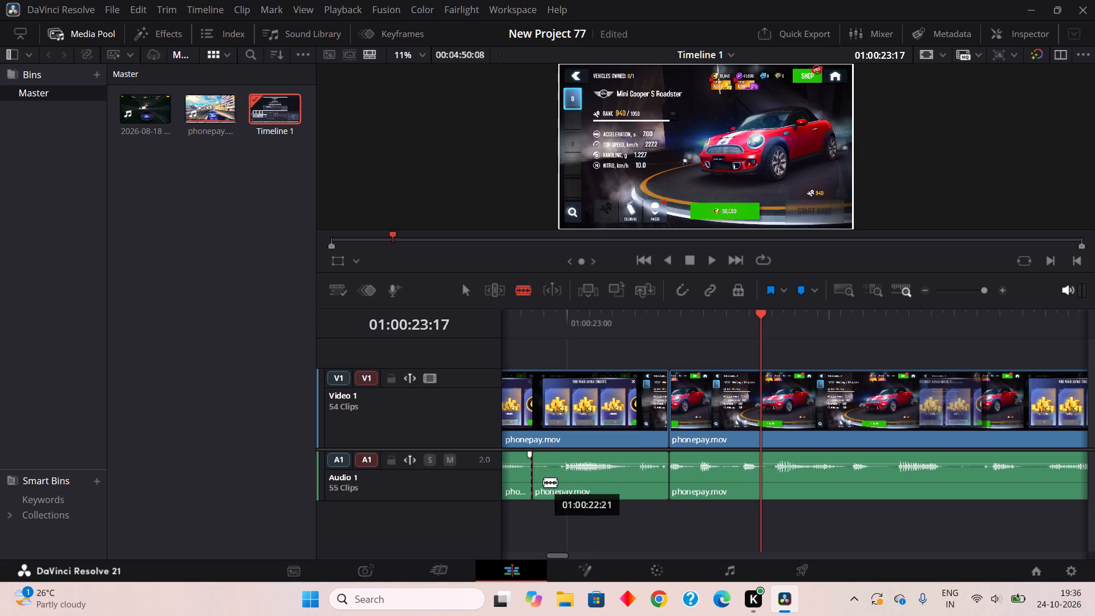
click(566, 484)
right_click(553, 487)
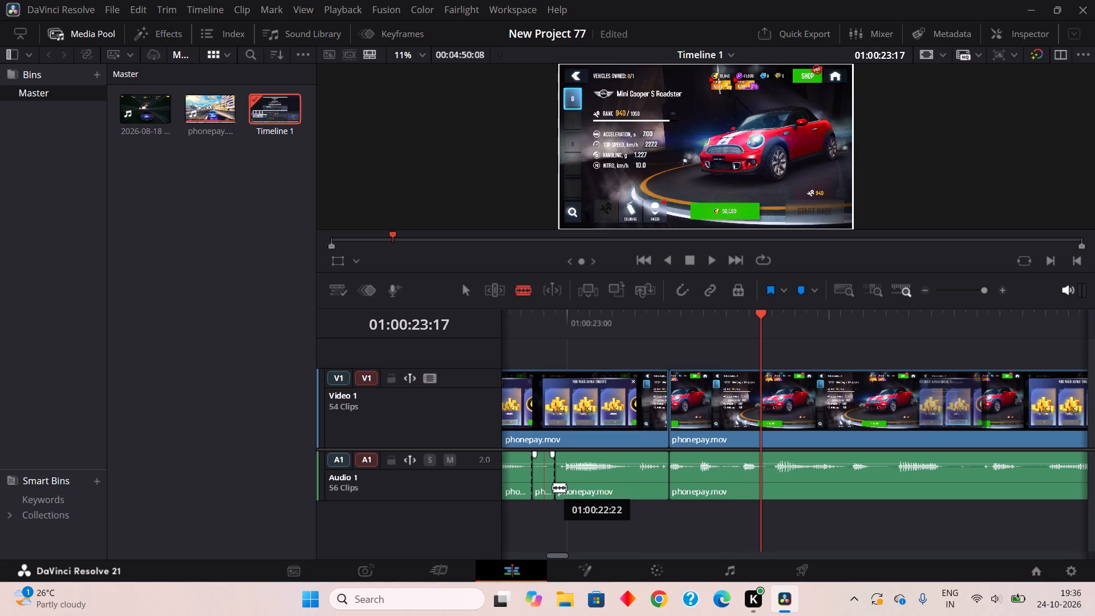
right_click(540, 475)
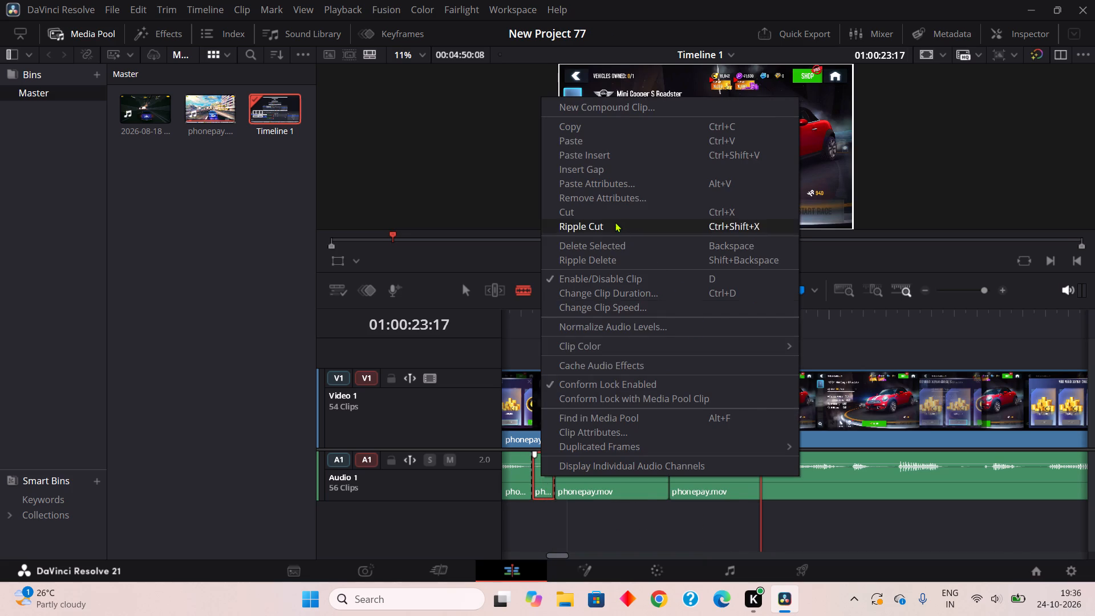
double_click(615, 222)
Blade the audio at about 01:00:24:01 and 01:00:24:03 and remove the quiet piece between with Ripple Cut.
drag(855, 496, 861, 495)
click(878, 487)
right_click(866, 487)
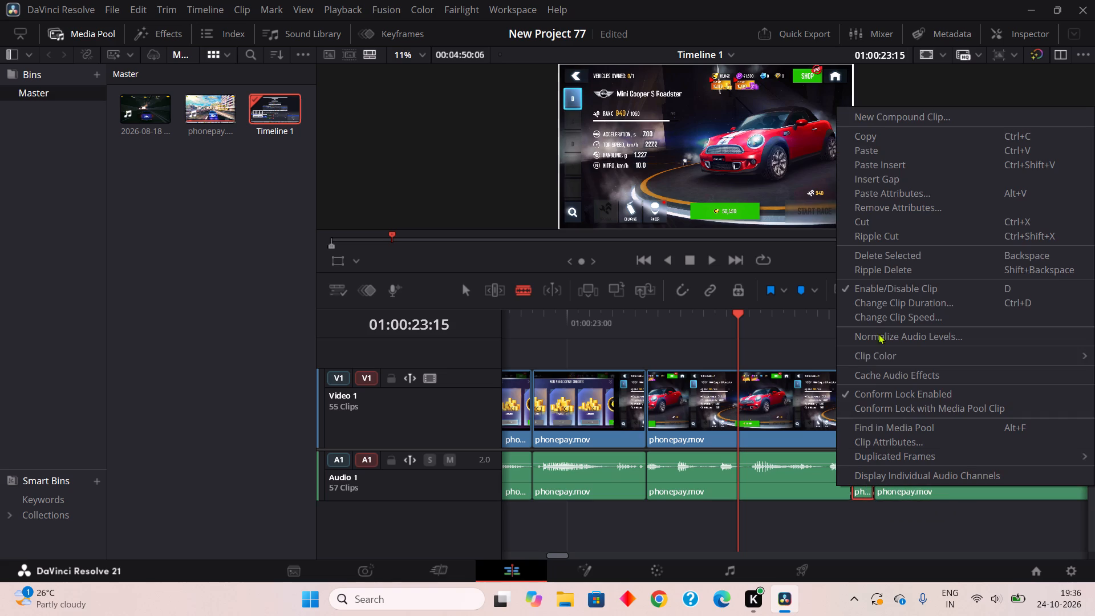
double_click(859, 241)
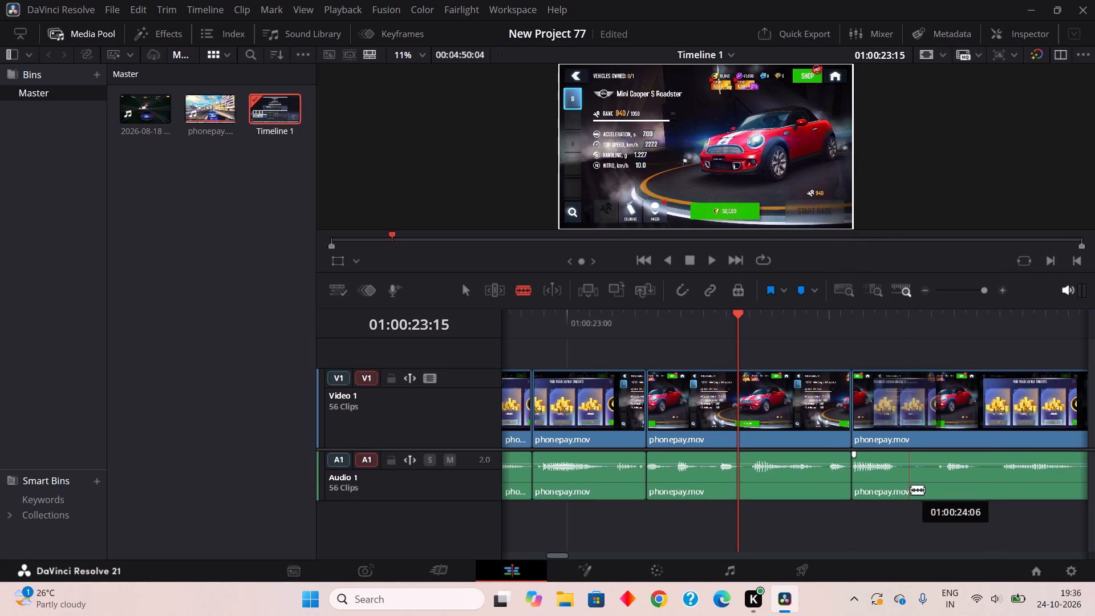
Blade the audio at about 01:00:24:05 and 01:00:24:08 and remove the quiet piece between with Ripple Cut.
double_click(906, 496)
click(943, 496)
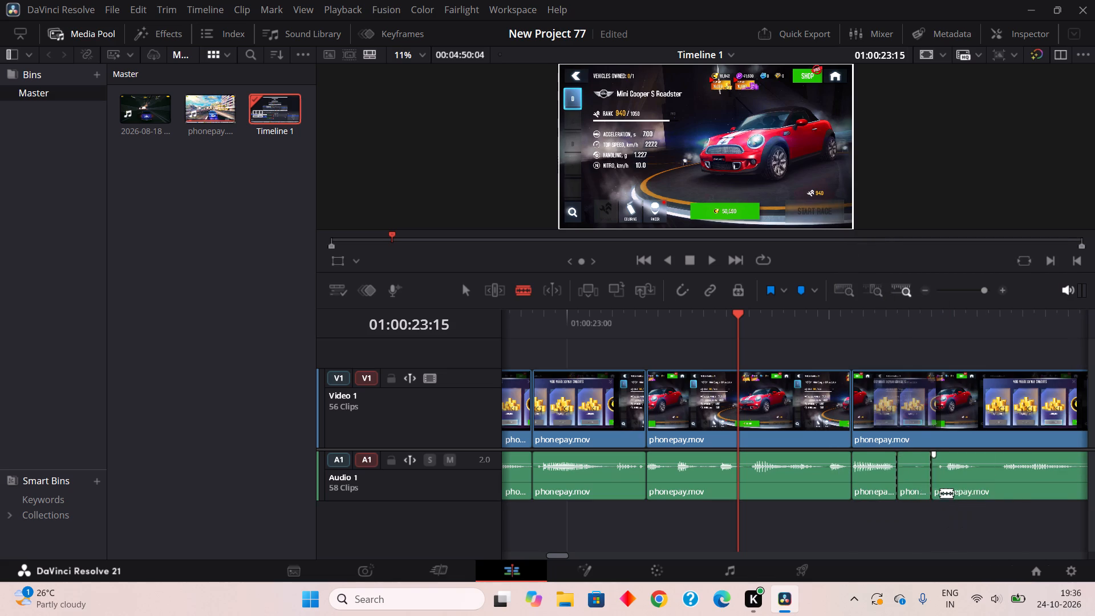
right_click(897, 471)
right_click(916, 466)
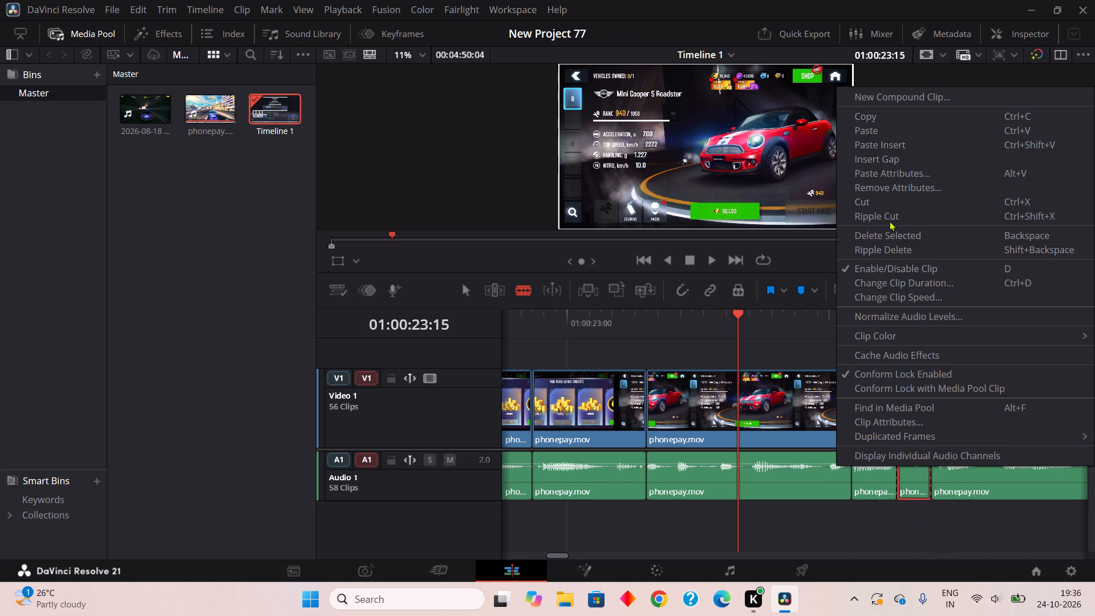
click(889, 218)
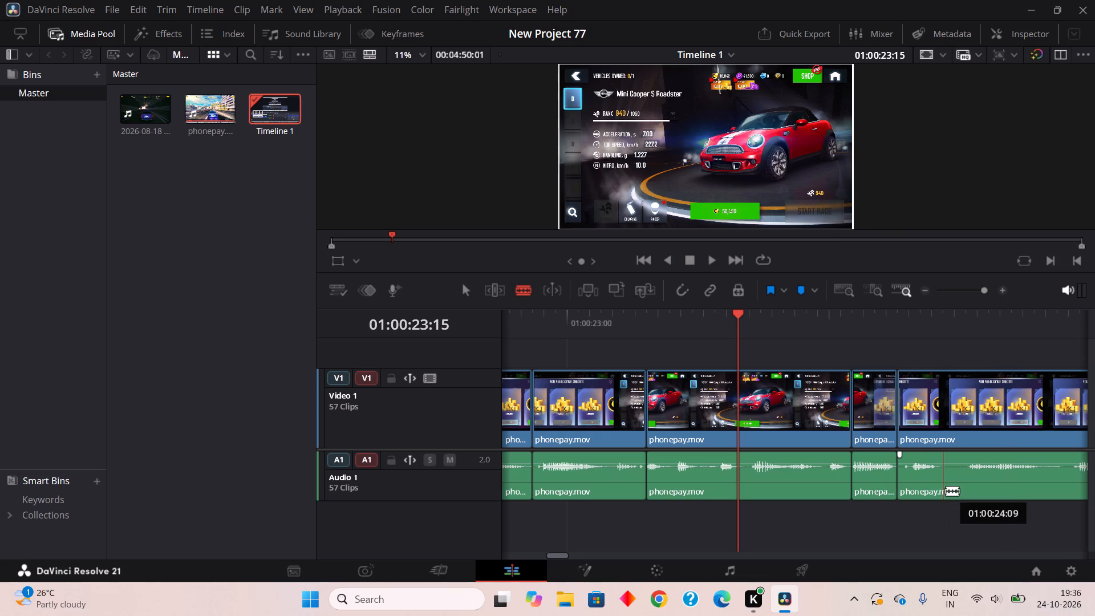
Blade the audio at about 01:00:24:08 and 01:00:24:11 and remove the quiet piece between with Ripple Cut.
double_click(942, 493)
double_click(971, 489)
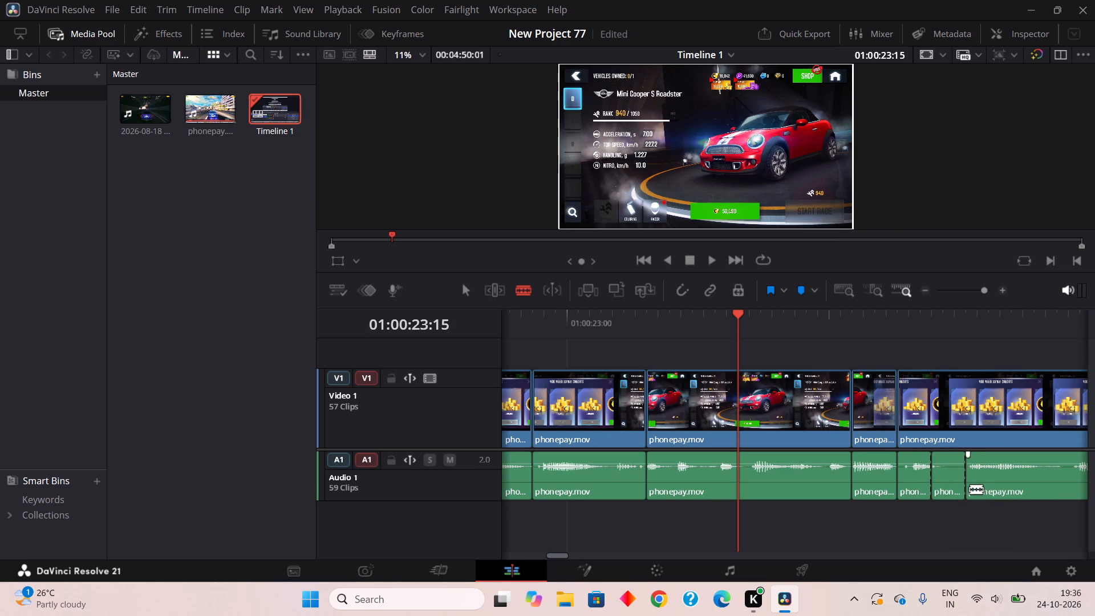
right_click(964, 489)
right_click(960, 481)
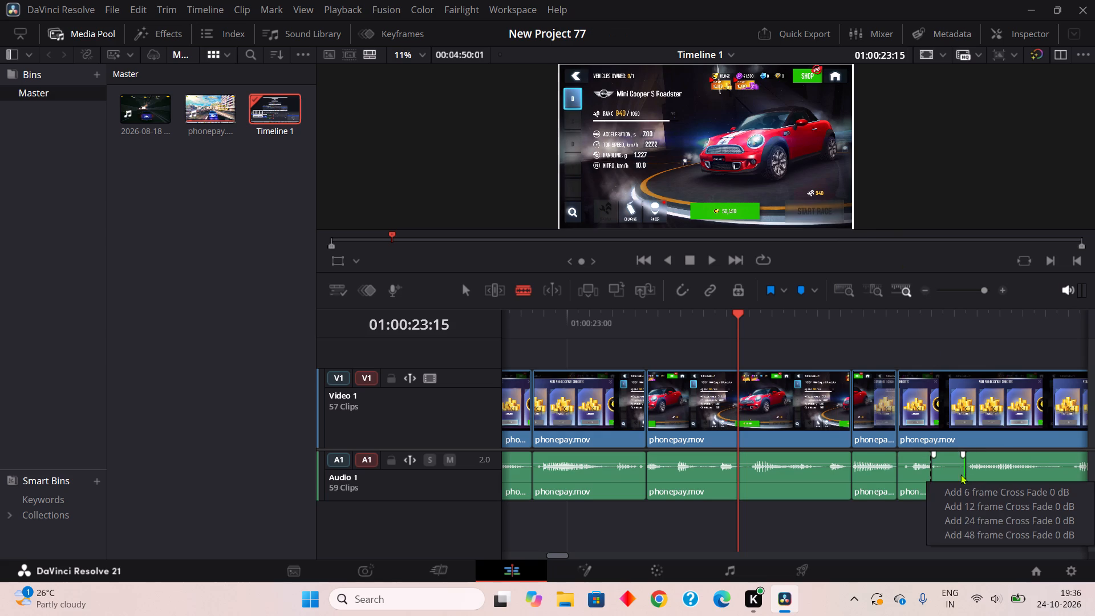
right_click(960, 474)
right_click(954, 464)
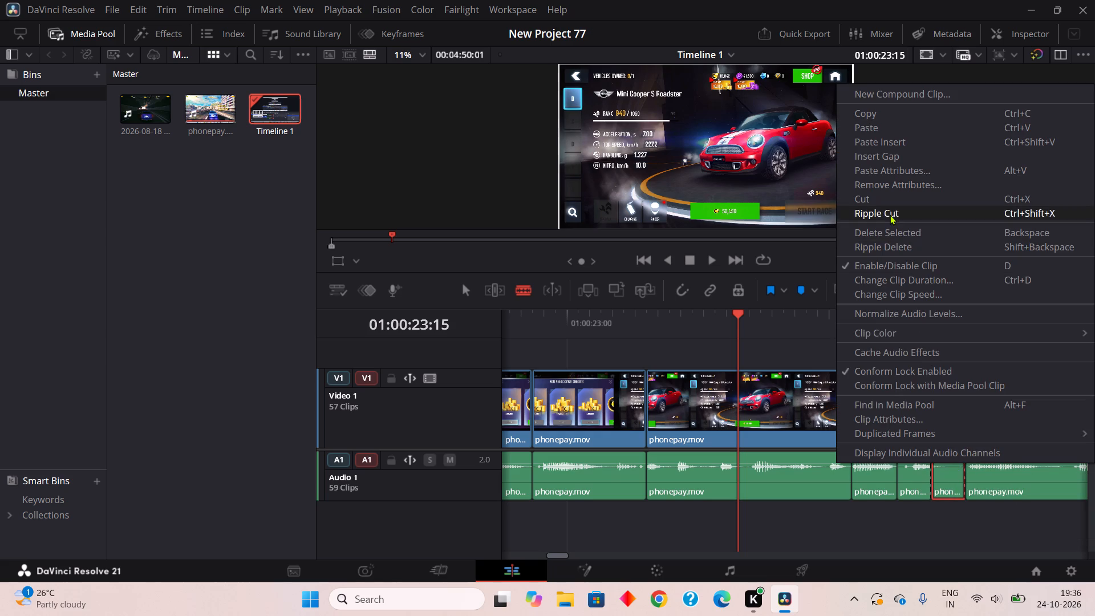
double_click(890, 214)
Blade the audio at about 01:00:24:16 and 01:00:24:17 and remove the quiet piece between with Ripple Cut.
click(1031, 487)
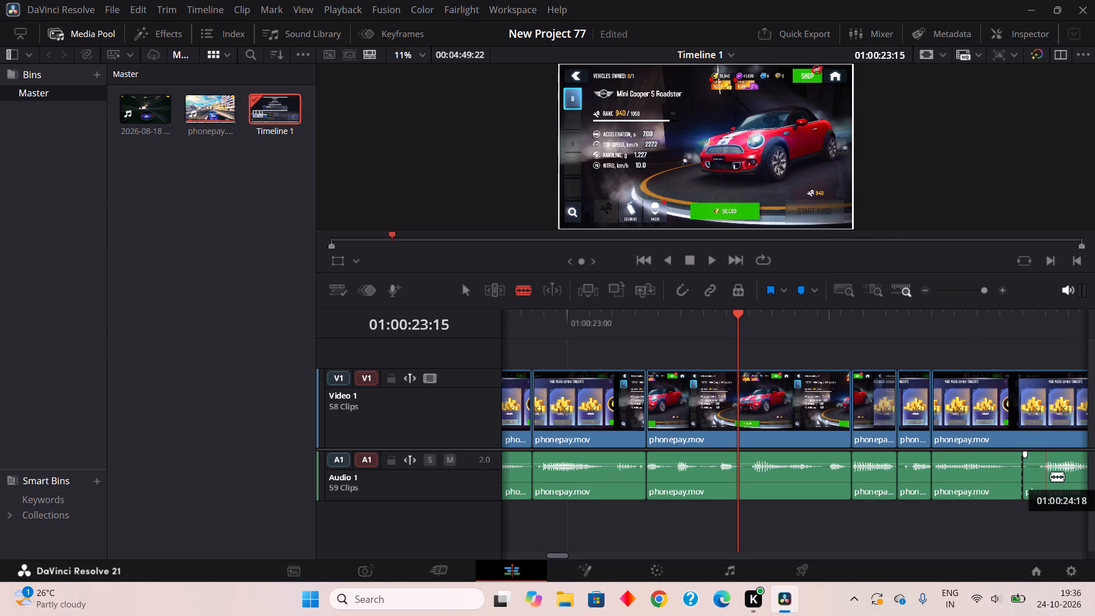
click(1044, 481)
right_click(1032, 481)
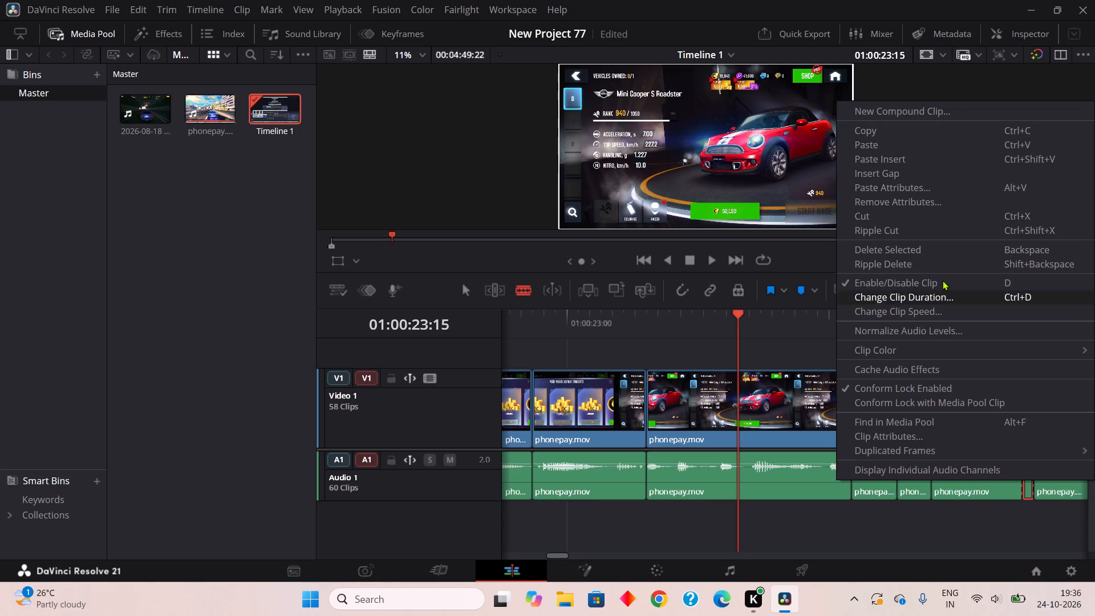
double_click(909, 229)
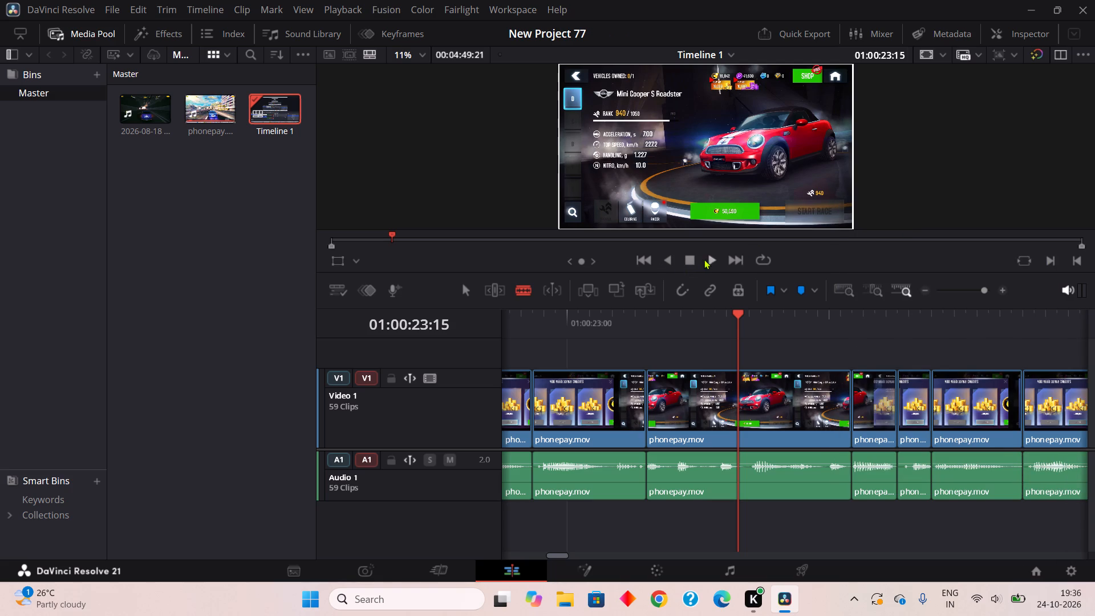
Play onward, blade the audio at about 01:00:24:22, 01:00:25:07 and 01:00:25:08, and remove the piece between the last two cuts with Ripple Cut.
double_click(705, 259)
double_click(692, 258)
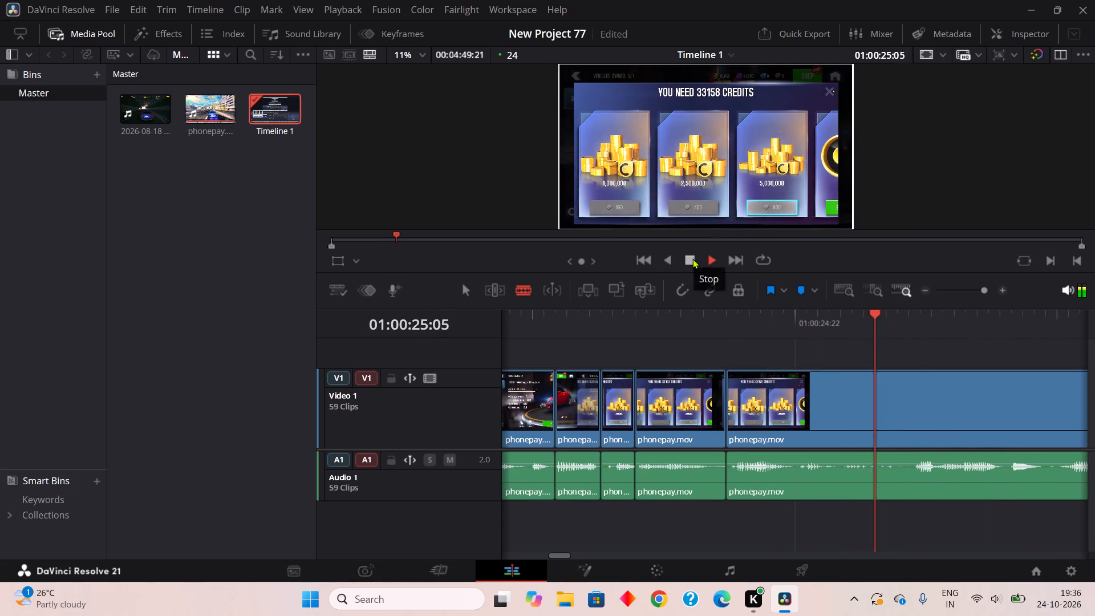
click(797, 485)
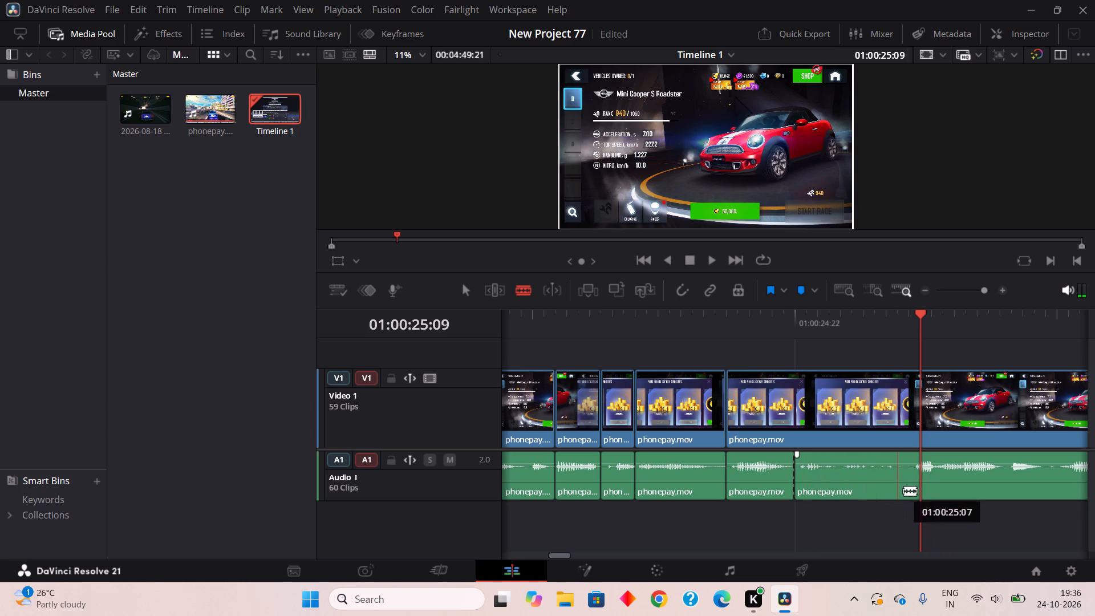
click(904, 491)
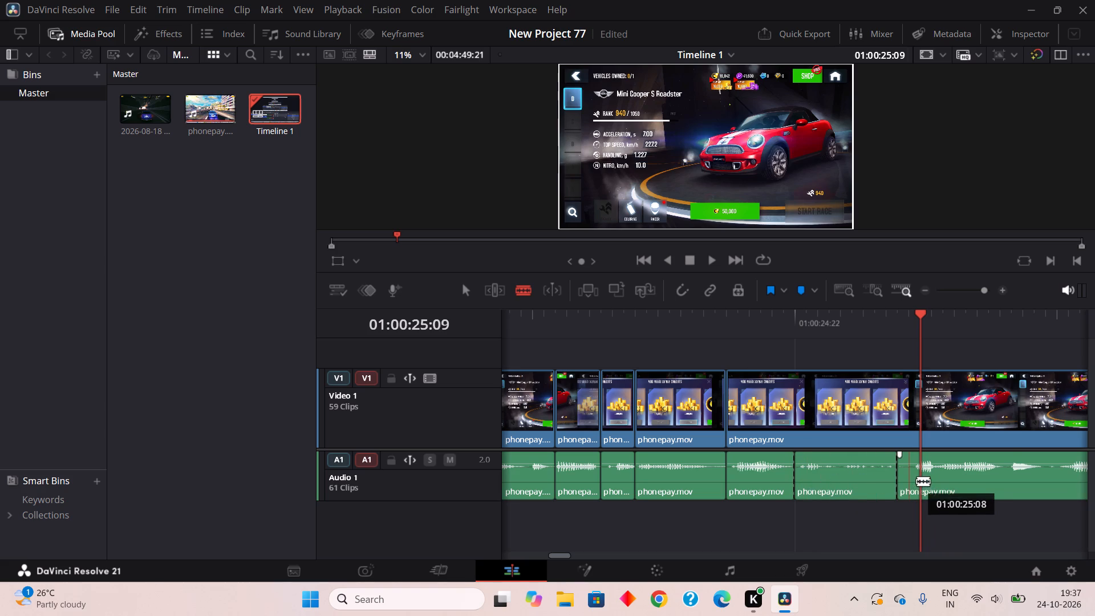
click(919, 480)
right_click(908, 479)
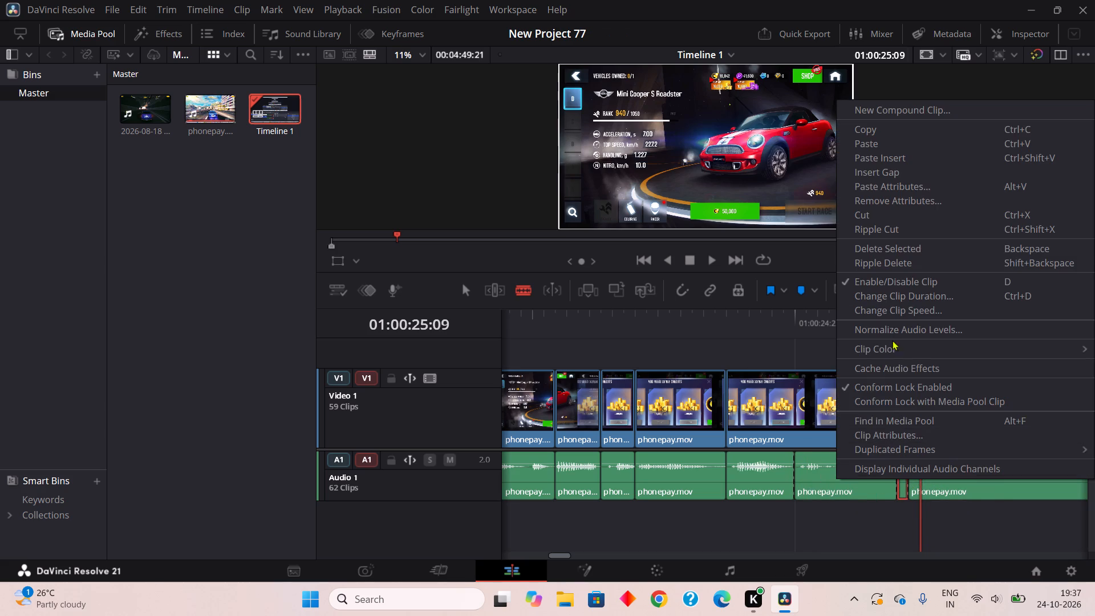
click(881, 232)
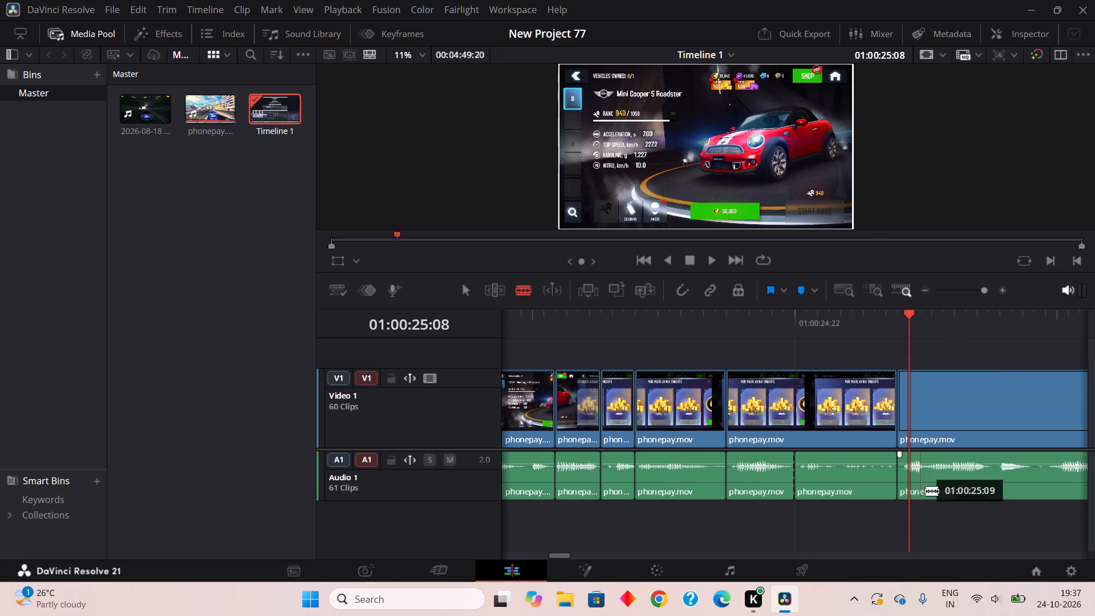
Blade the audio at about 01:00:25:19 and 01:00:25:21 and remove the quiet piece between with Ripple Cut.
click(1035, 482)
double_click(1059, 481)
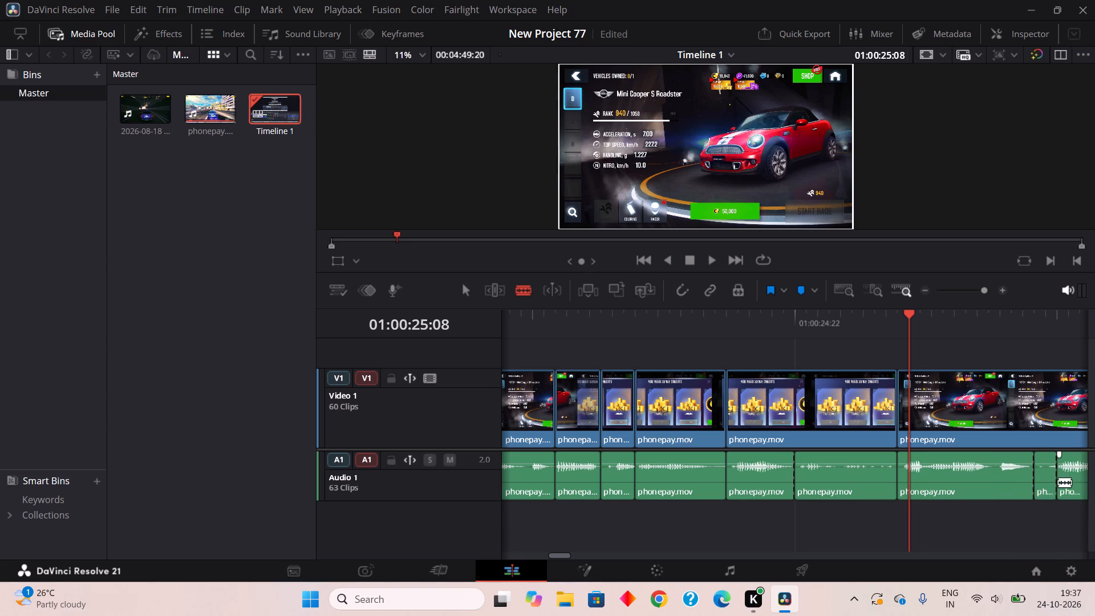
right_click(1052, 483)
double_click(897, 226)
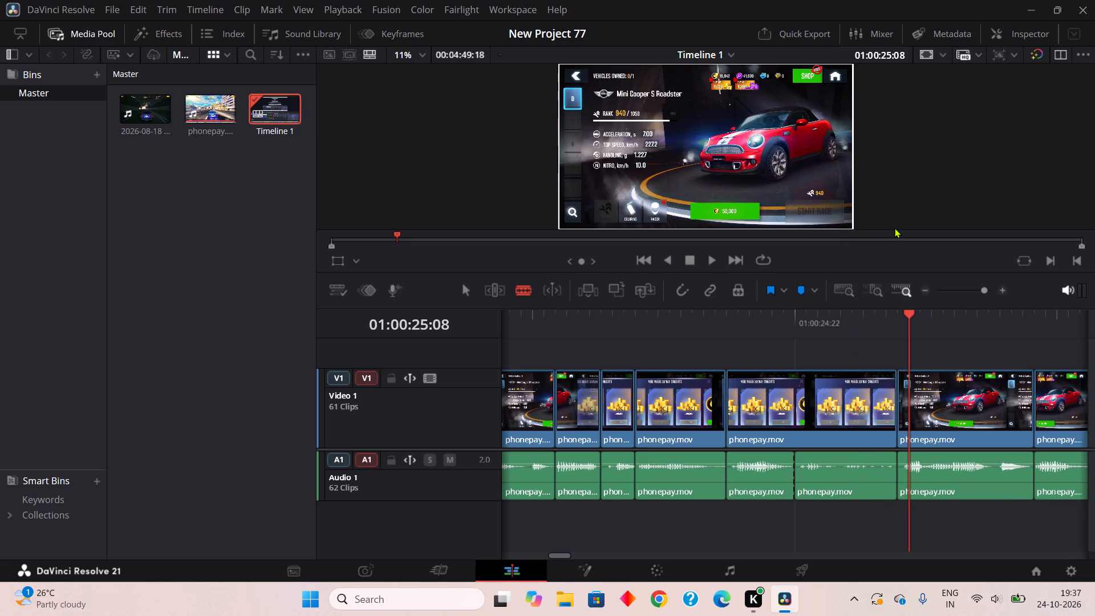
Play onward, blade the audio at about 01:00:26:10 and 01:00:26:12, and remove the quiet piece between with Ripple Cut.
click(707, 259)
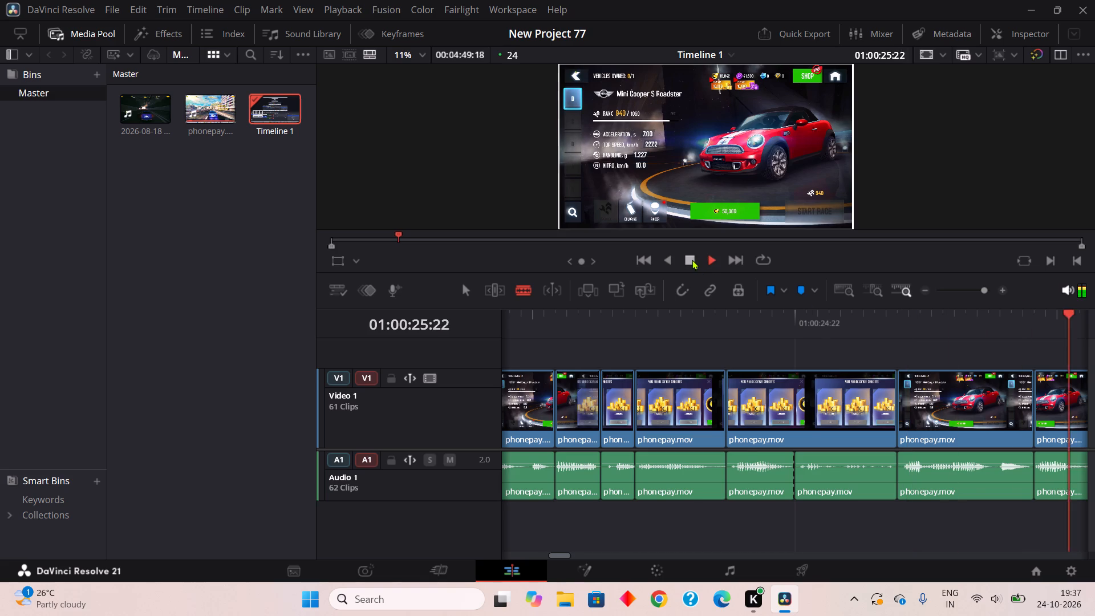
click(692, 260)
double_click(911, 483)
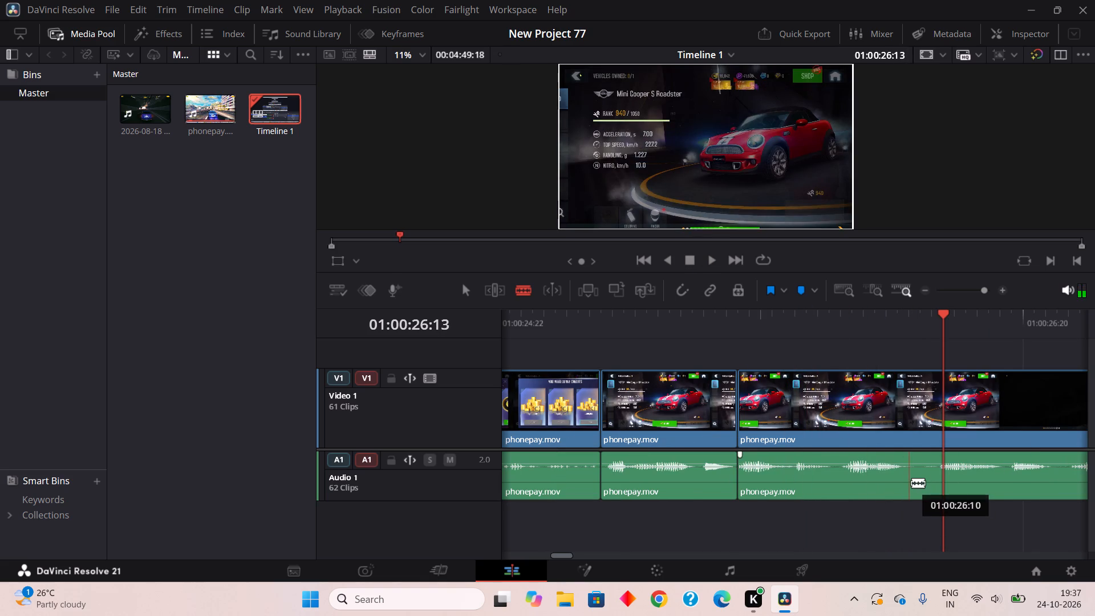
click(942, 481)
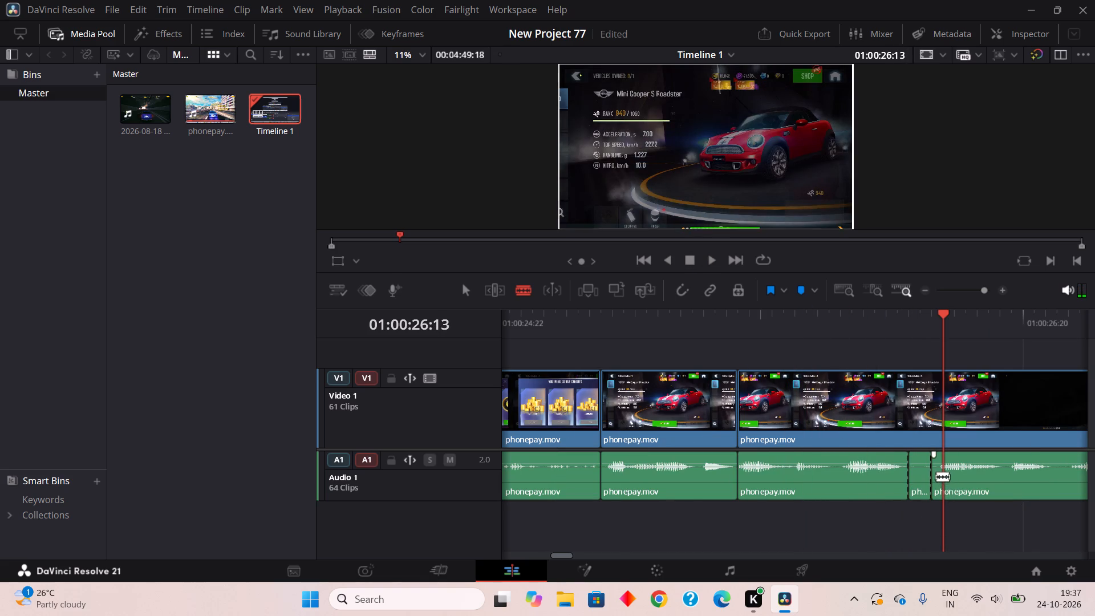
right_click(921, 476)
double_click(898, 227)
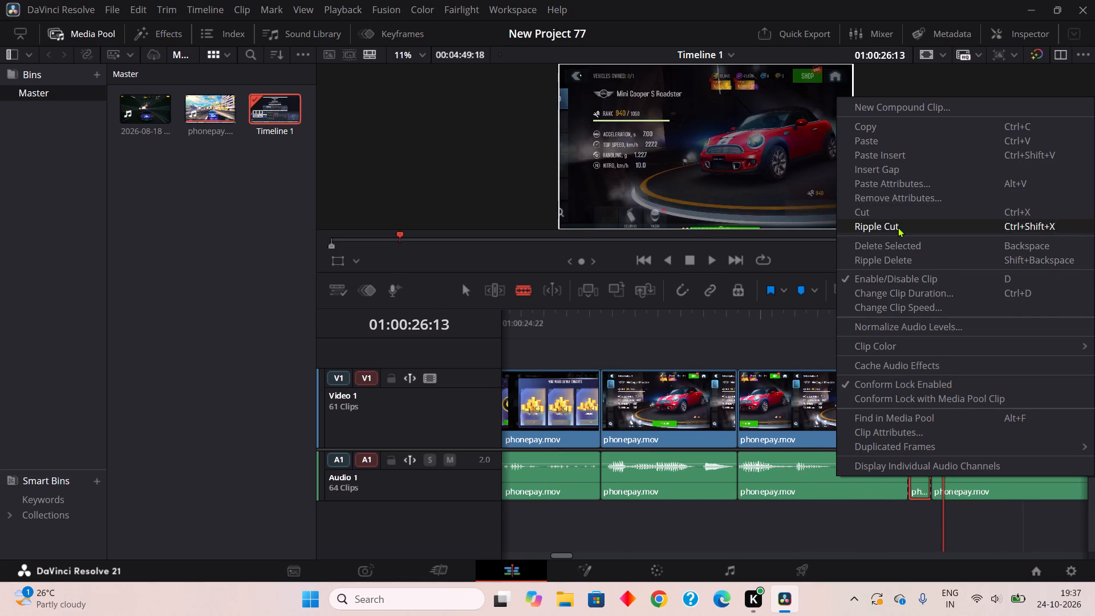
Blade the audio at about 01:00:26:20 and 01:00:26:22 and remove the quiet piece between with Ripple Cut.
click(1031, 492)
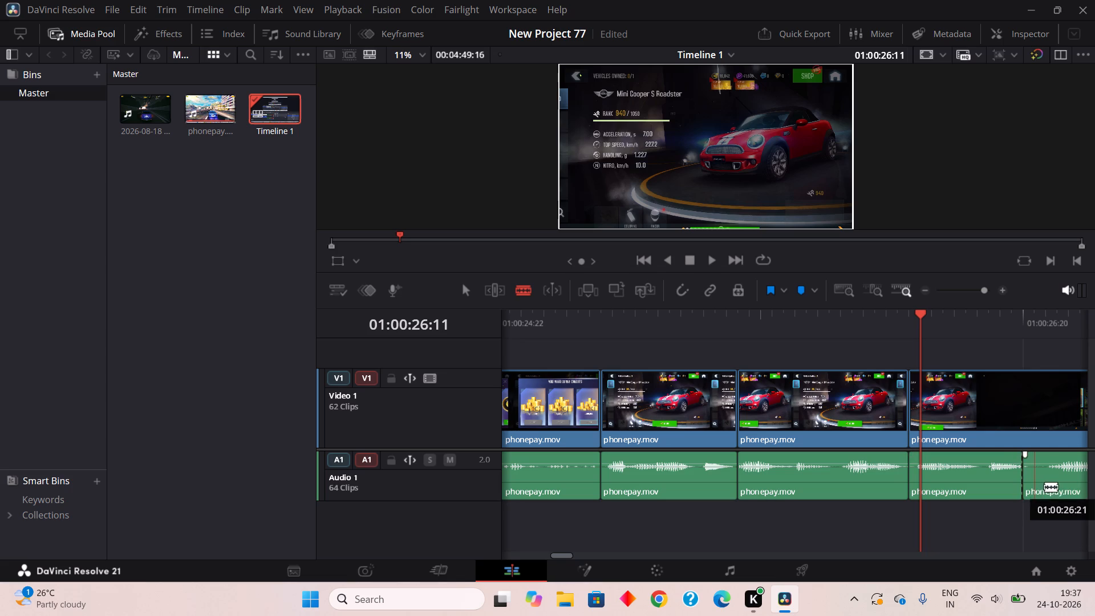
click(1055, 484)
right_click(1034, 482)
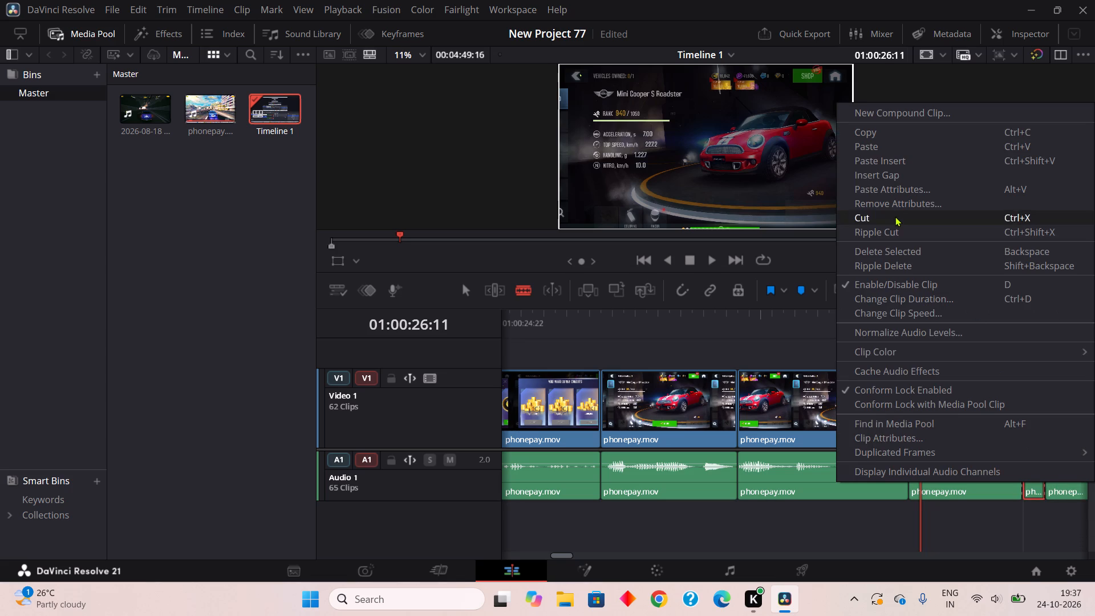
triple_click(893, 228)
Blade the audio at about 01:00:26:02 and 01:00:26:03 and remove the quiet piece between with Ripple Cut.
click(833, 475)
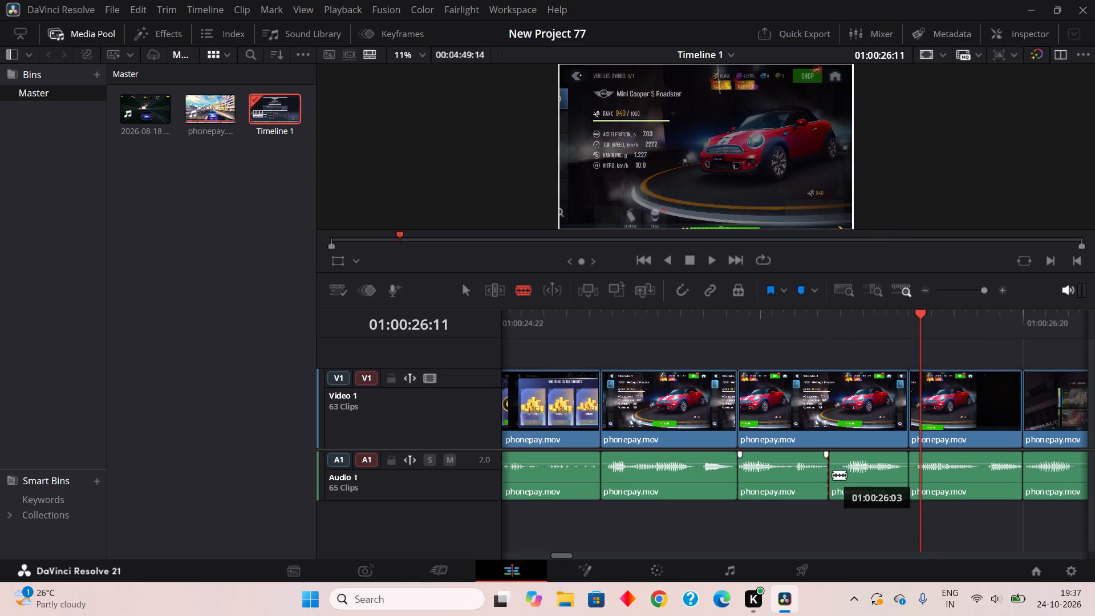
double_click(847, 485)
right_click(835, 485)
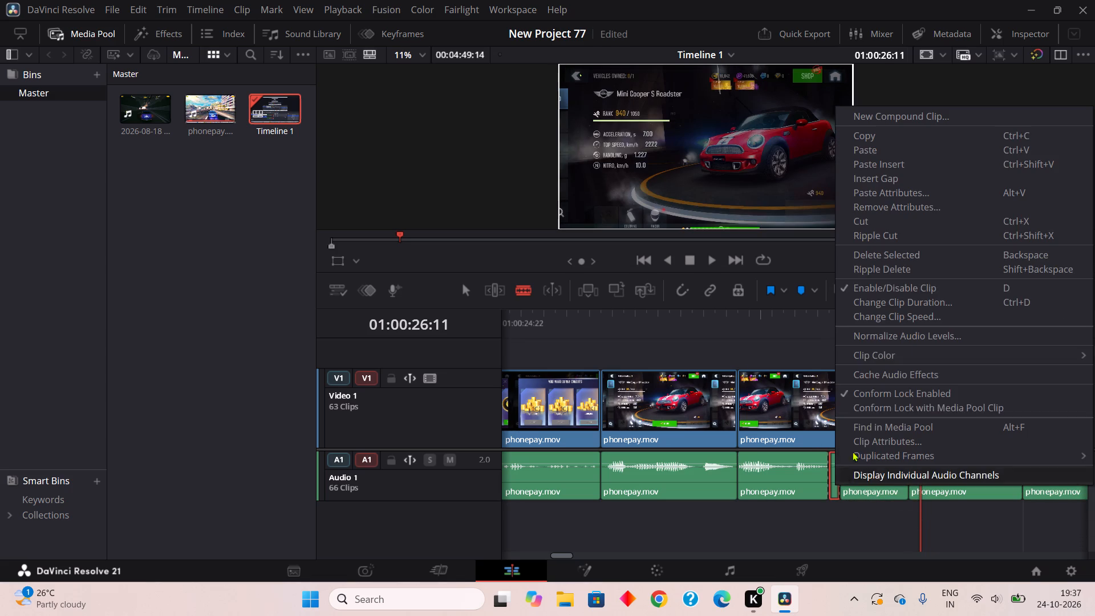
click(877, 231)
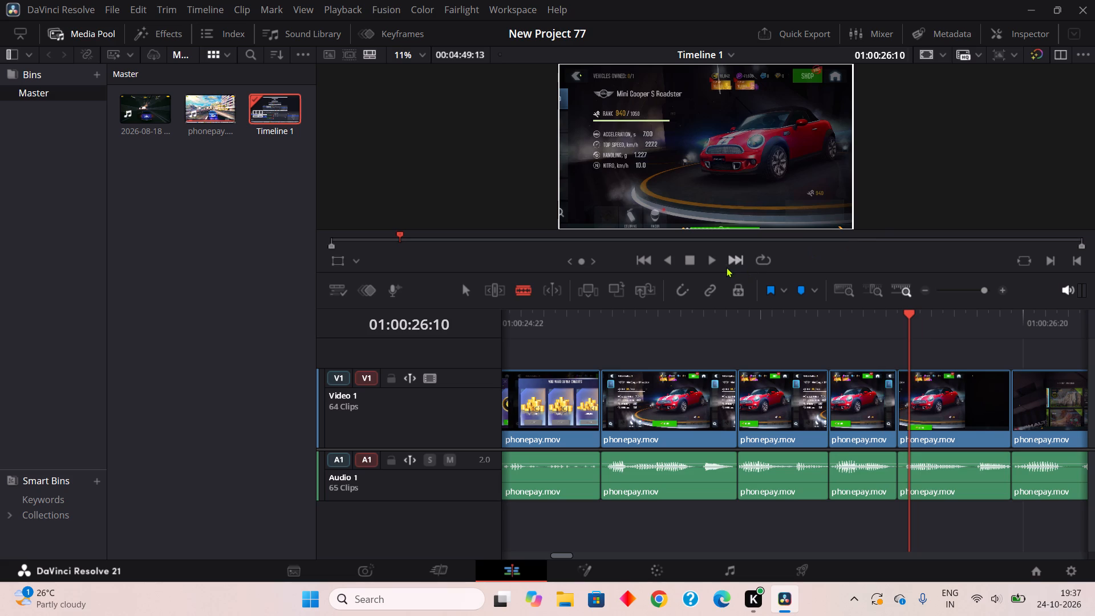
Play onward, blade the audio at about 01:00:27:06 and 01:00:27:08, and remove the quiet piece between with Ripple Cut.
double_click(711, 260)
double_click(686, 258)
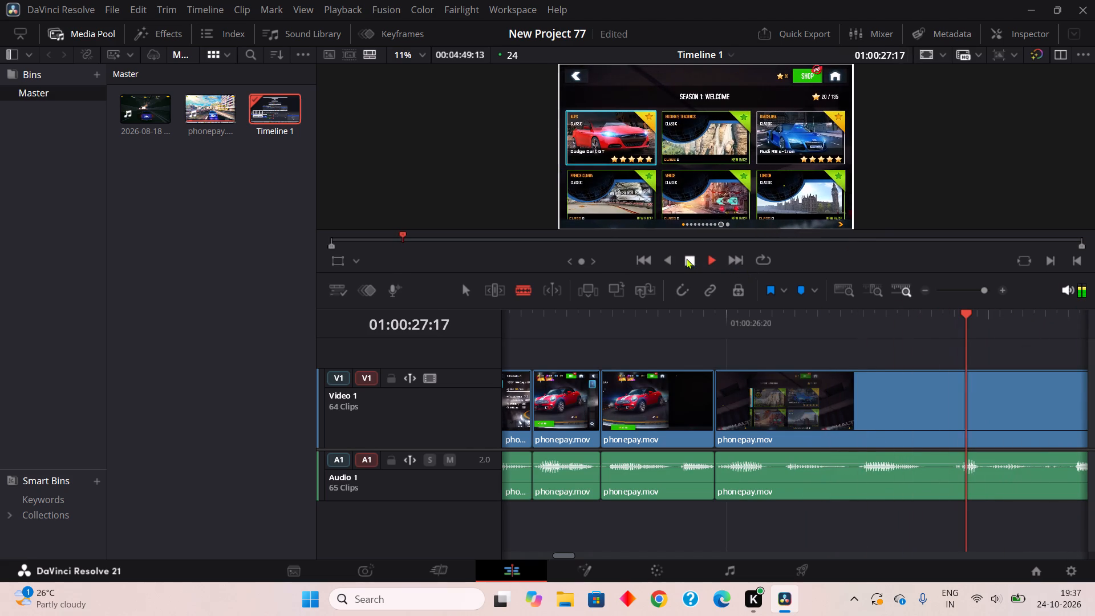
click(850, 485)
click(867, 488)
right_click(855, 485)
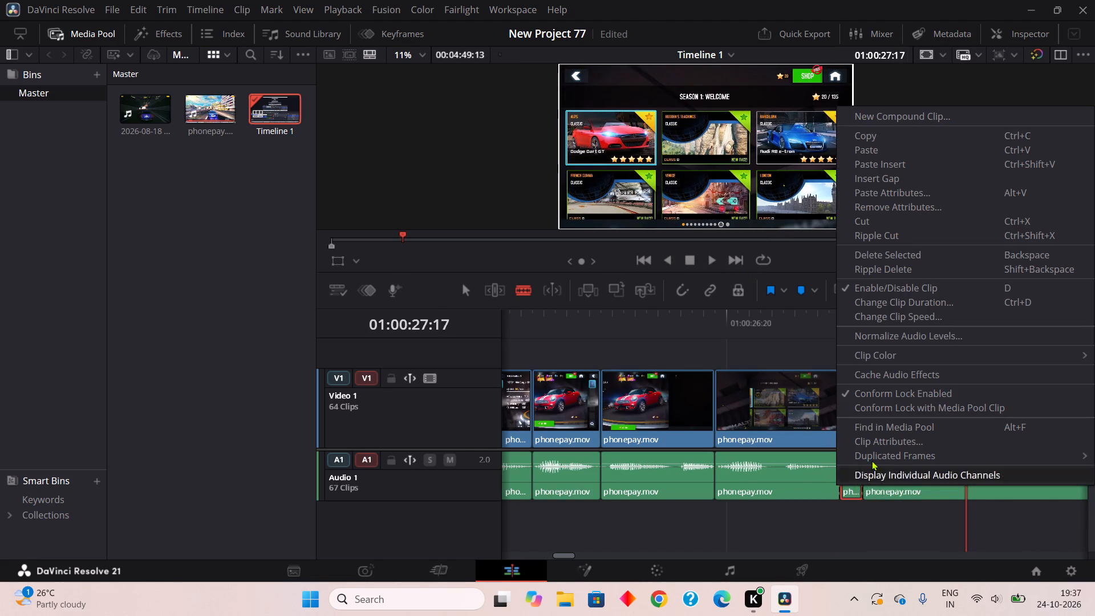
click(895, 236)
Blade the audio at about 01:00:27:11 and 01:00:27:14 and remove the quiet piece between with Ripple Cut.
double_click(903, 484)
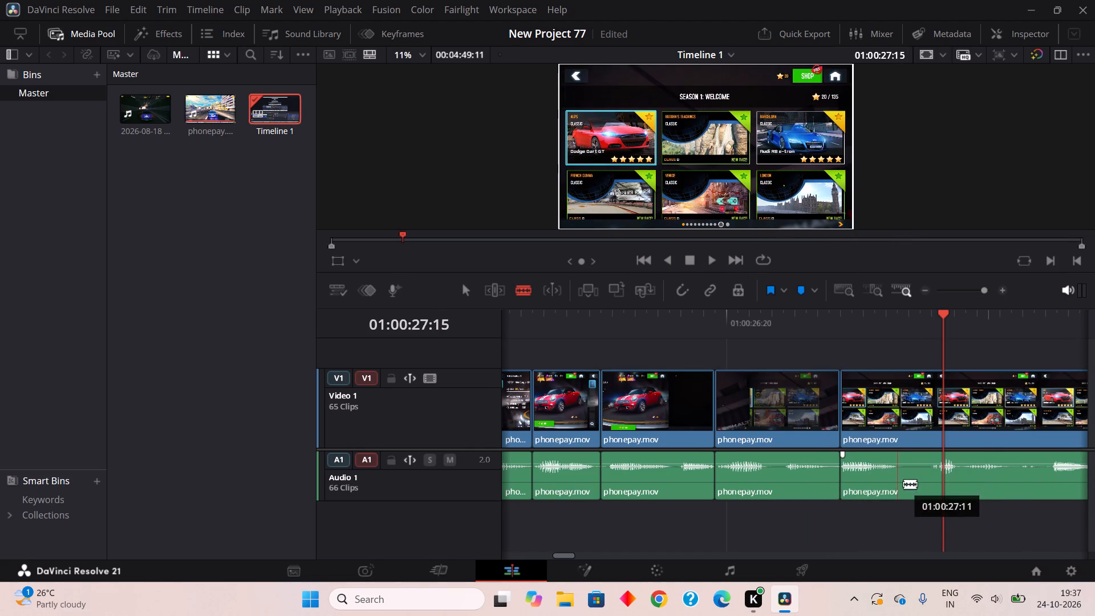
click(939, 491)
right_click(917, 480)
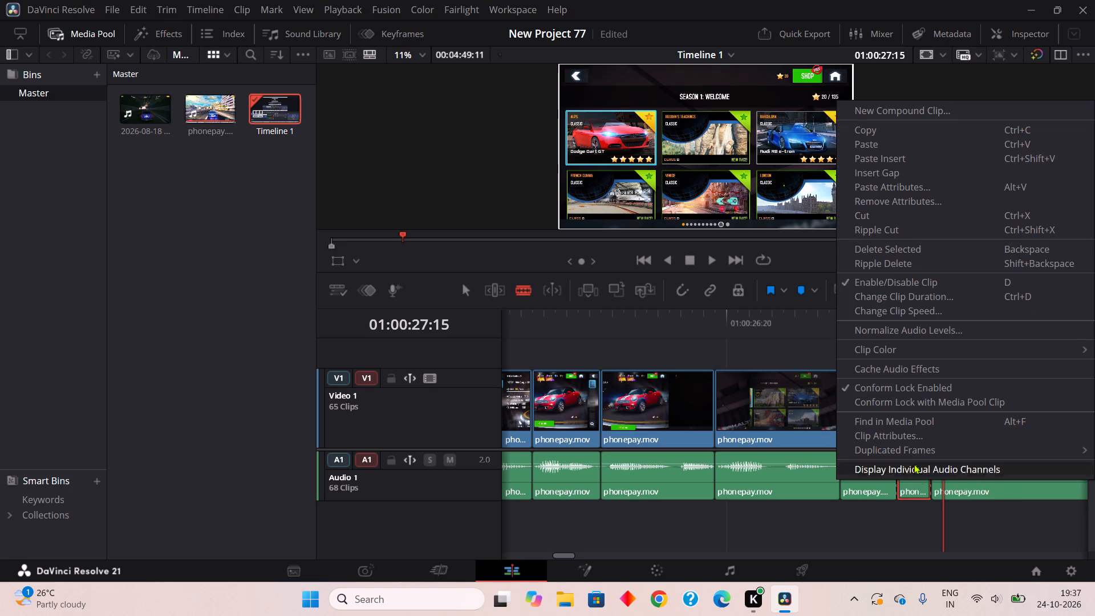
click(895, 226)
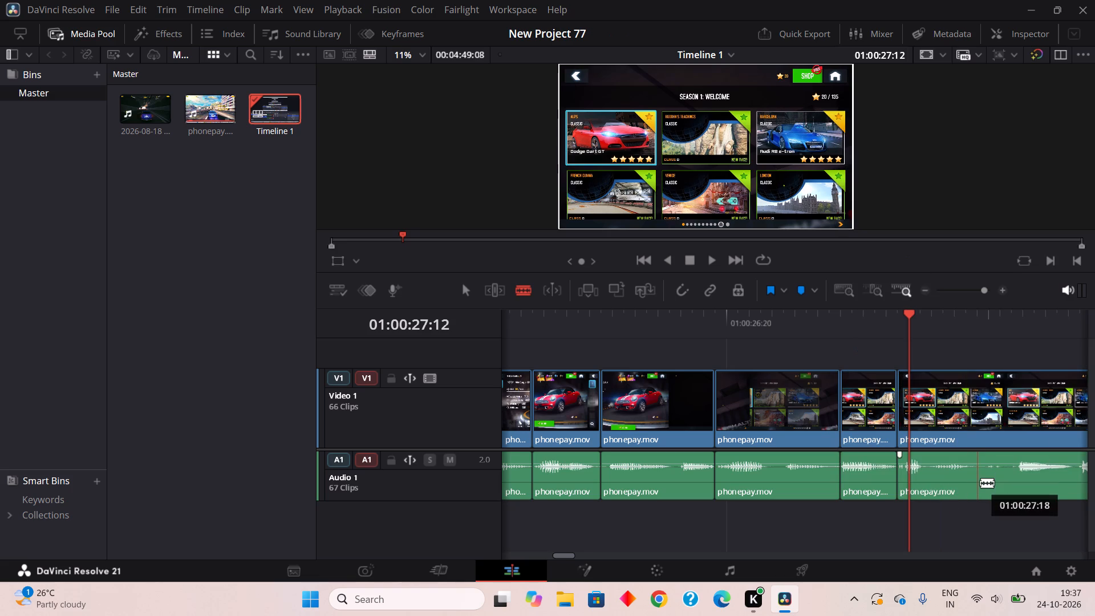
Blade the audio at about 01:00:27:18 and 01:00:27:21 and remove the quiet piece between with Ripple Cut.
click(980, 483)
click(1021, 488)
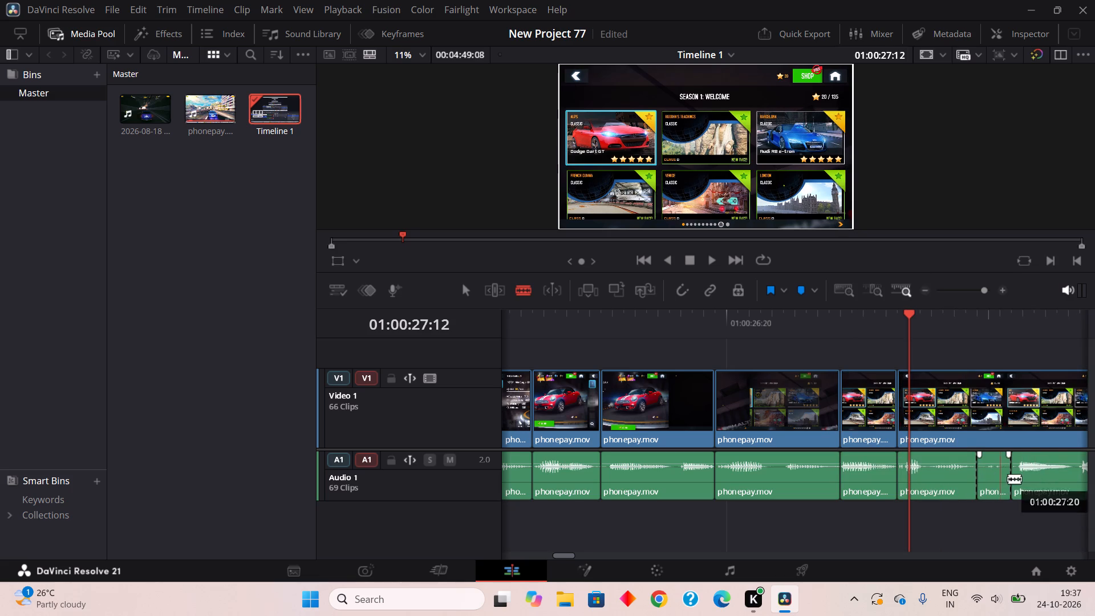
right_click(1007, 479)
right_click(983, 458)
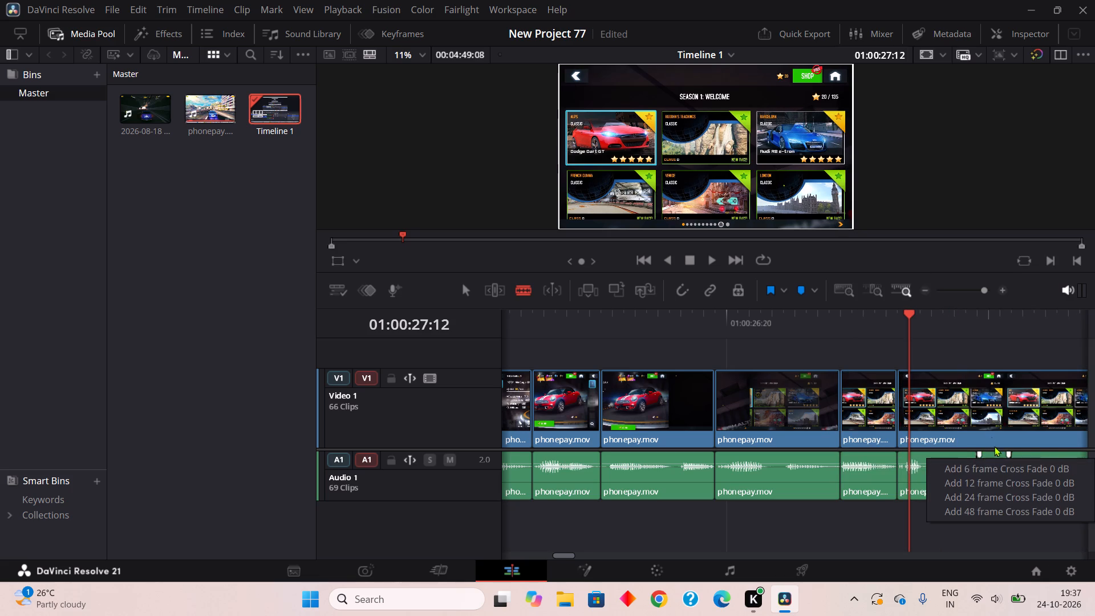
right_click(996, 449)
click(993, 524)
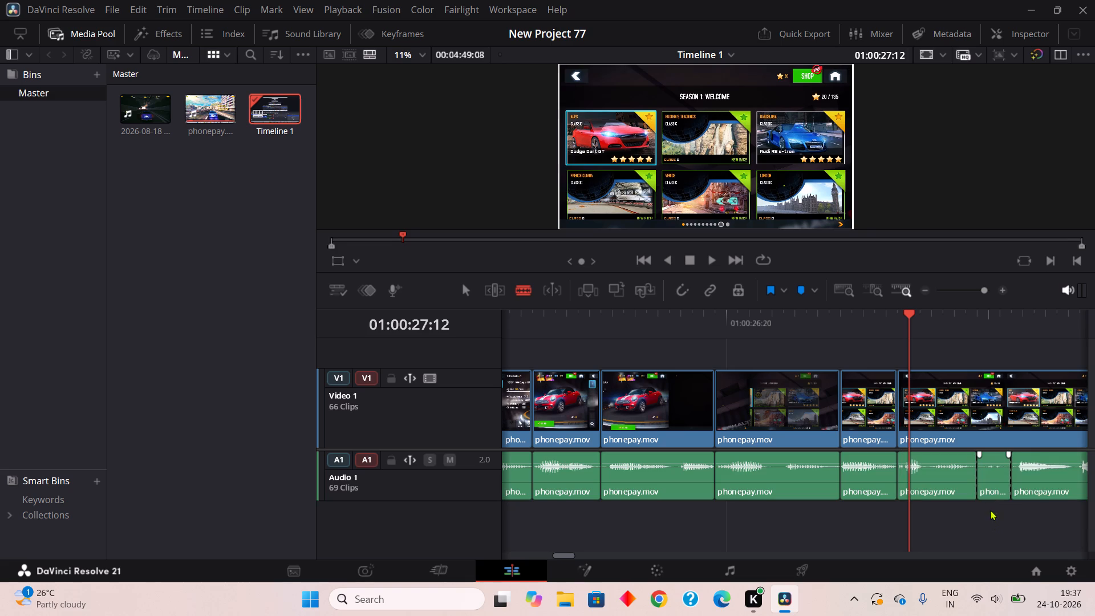
right_click(1000, 469)
click(893, 217)
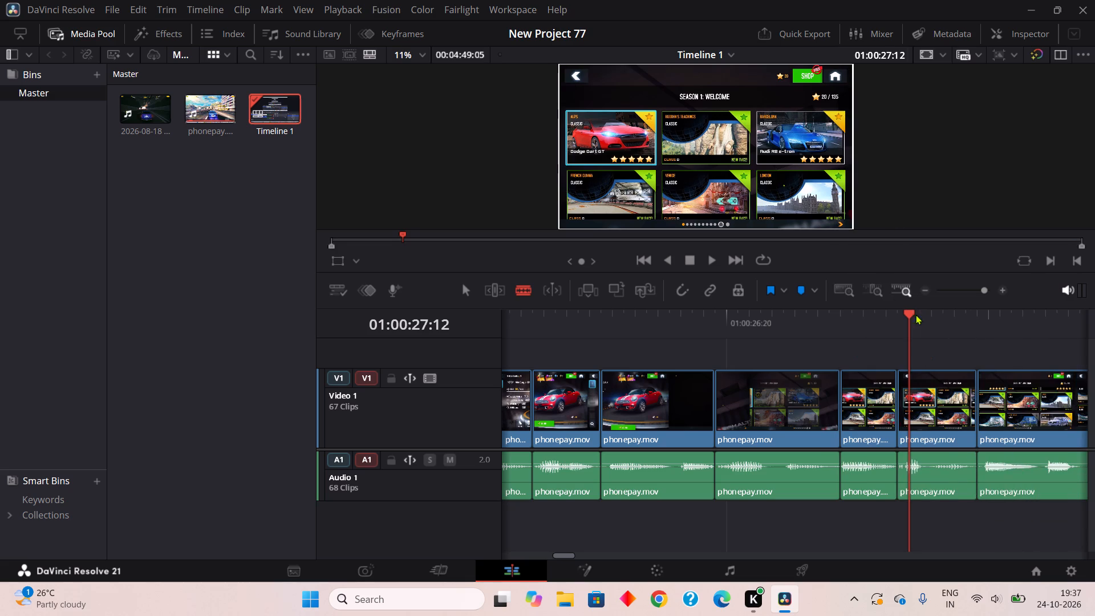
Play onward, blade the audio at about 01:00:28:10 and 01:00:28:13, and remove the quiet piece between with Ripple Cut.
click(708, 258)
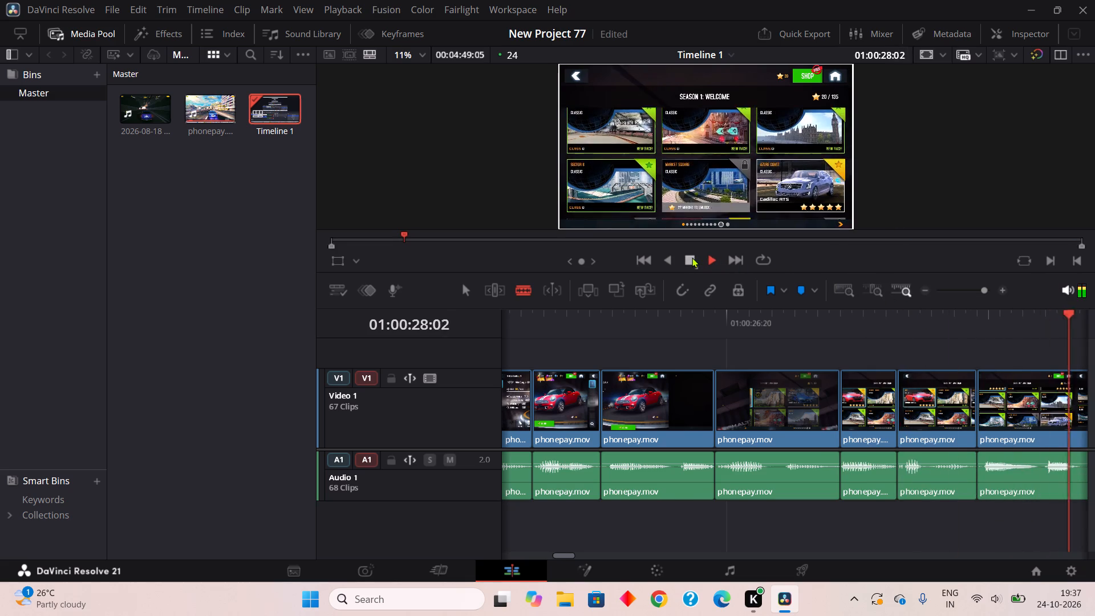
click(692, 257)
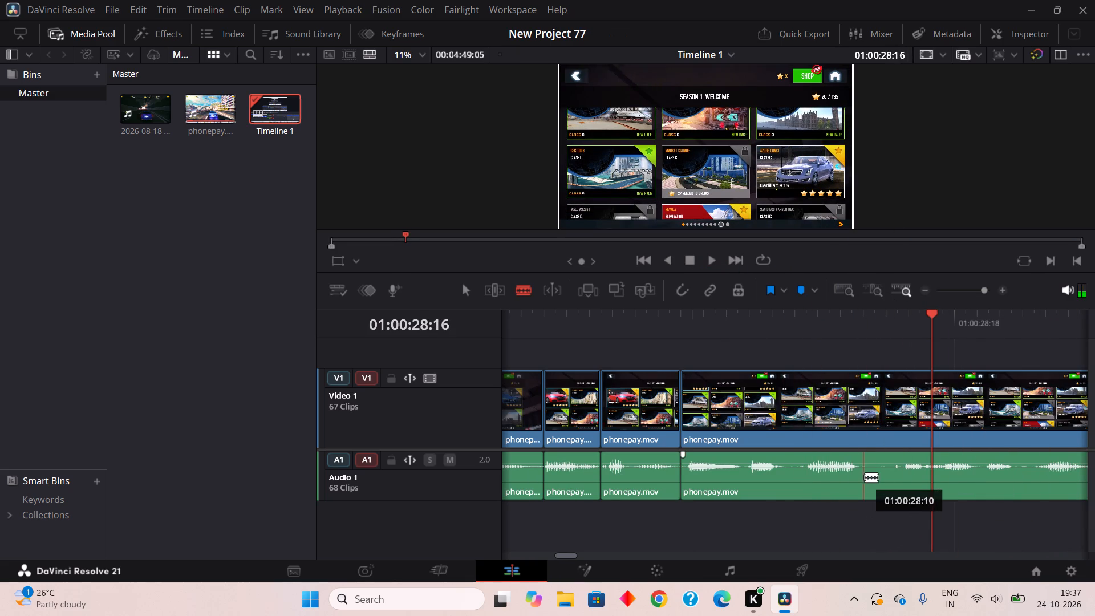
click(867, 475)
click(907, 481)
right_click(886, 478)
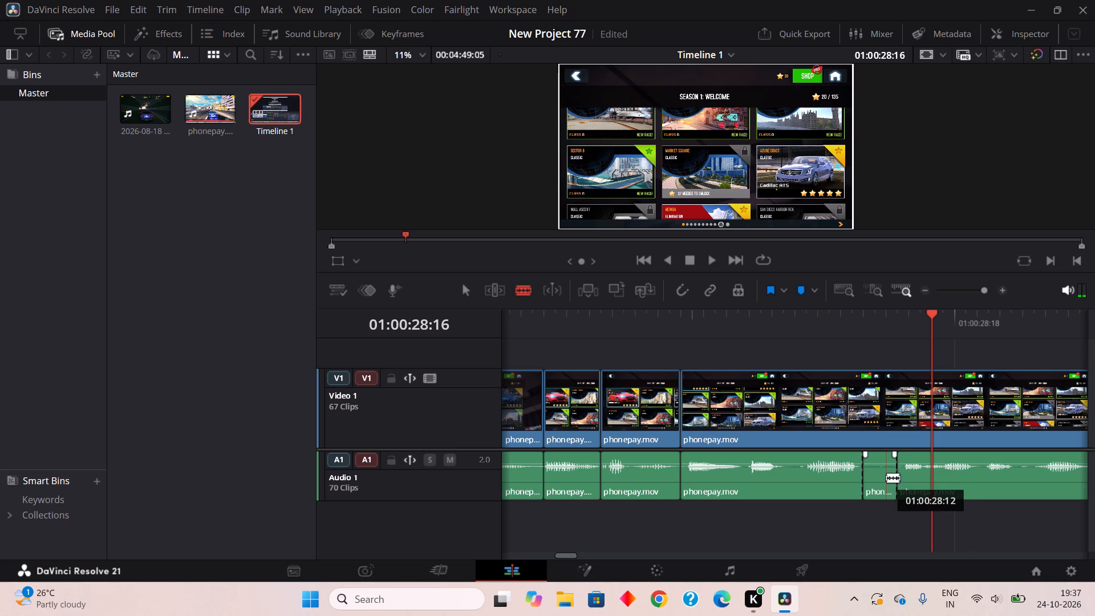
click(873, 225)
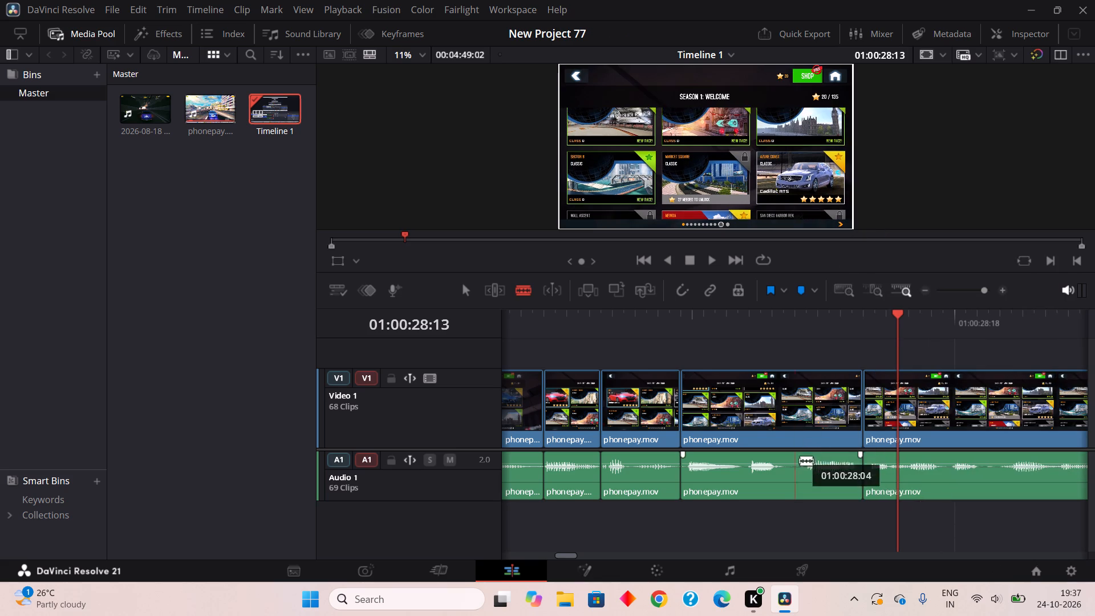
Blade the audio at about 01:00:28:03 and 01:00:28:05 and remove the quiet piece between with Cut.
double_click(785, 476)
click(810, 489)
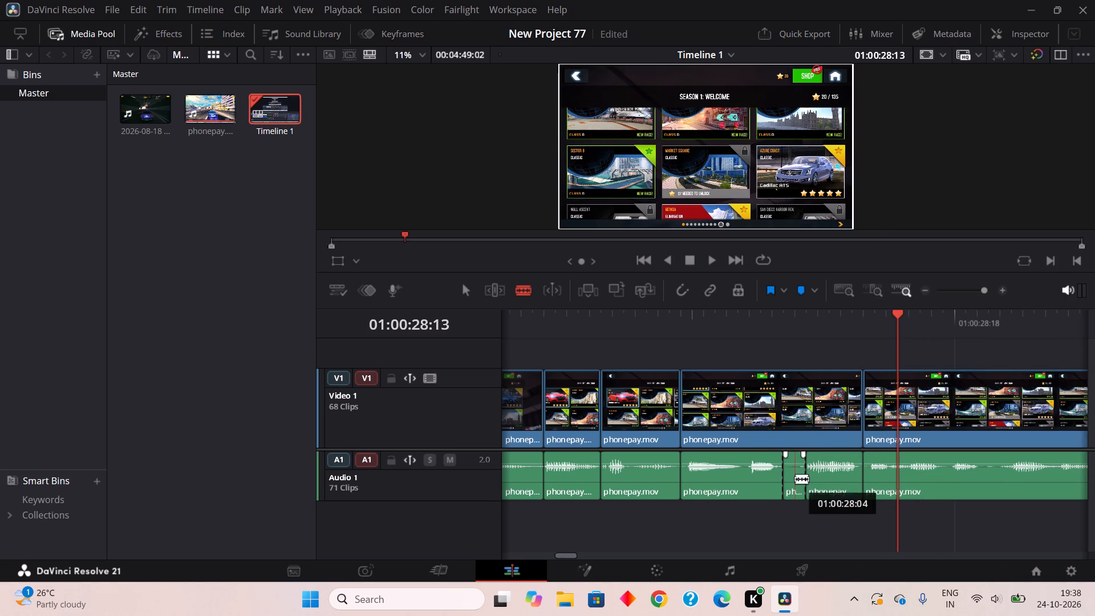
right_click(795, 479)
click(837, 221)
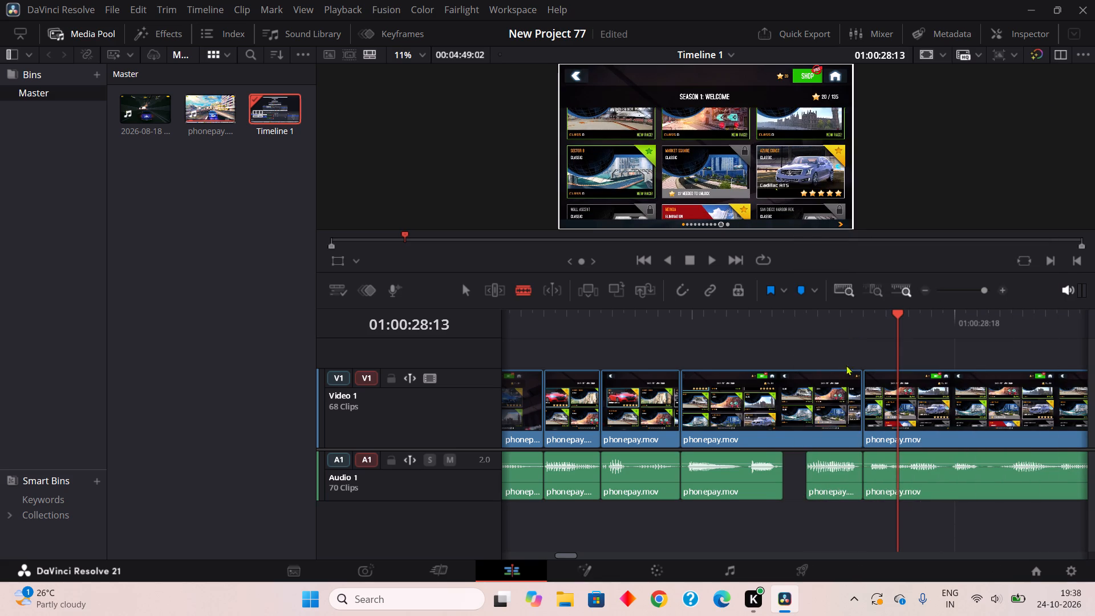
Blade the audio at about 01:00:28:20 and 01:00:28:22 and remove the quiet piece between with Ripple Cut.
double_click(983, 488)
double_click(1005, 486)
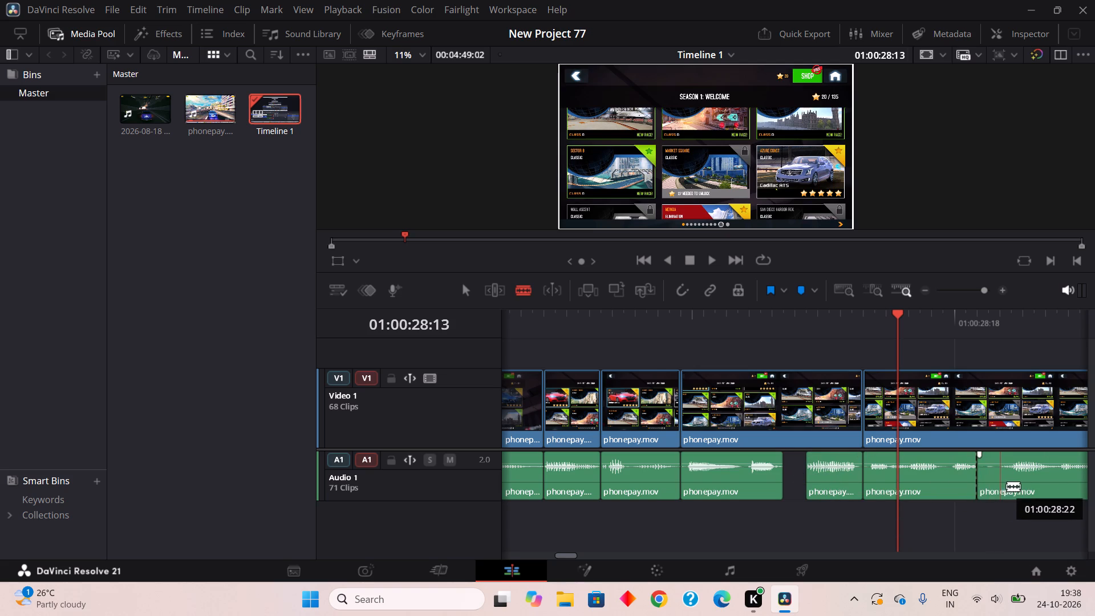
right_click(989, 488)
click(869, 240)
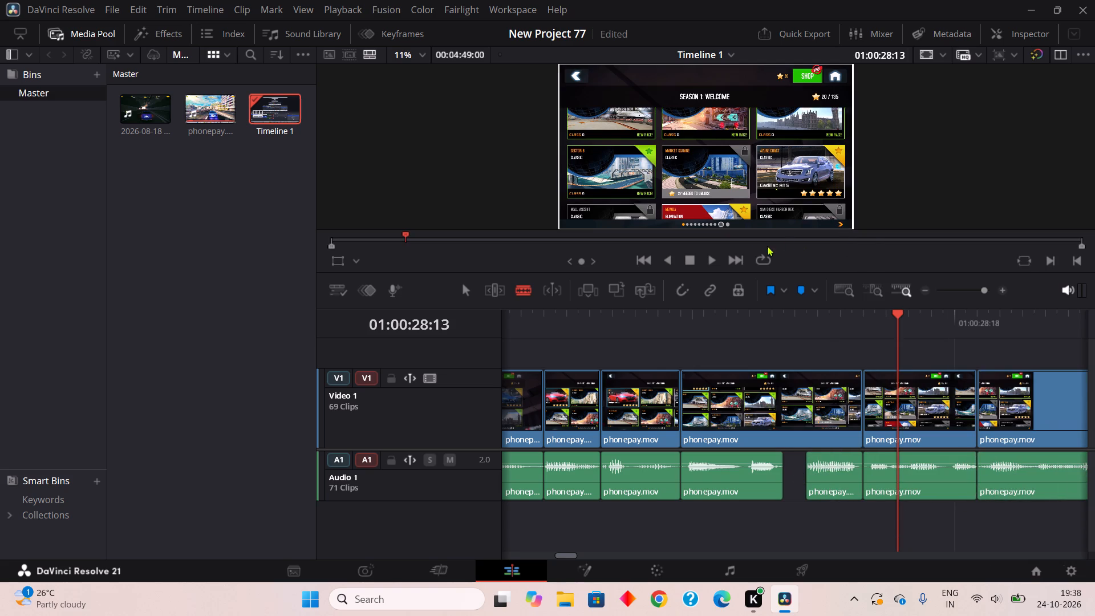
Play onward, blade the audio at about 01:00:29:10 and 01:00:29:12, and remove the quiet piece between with Ripple Cut.
click(707, 264)
click(691, 259)
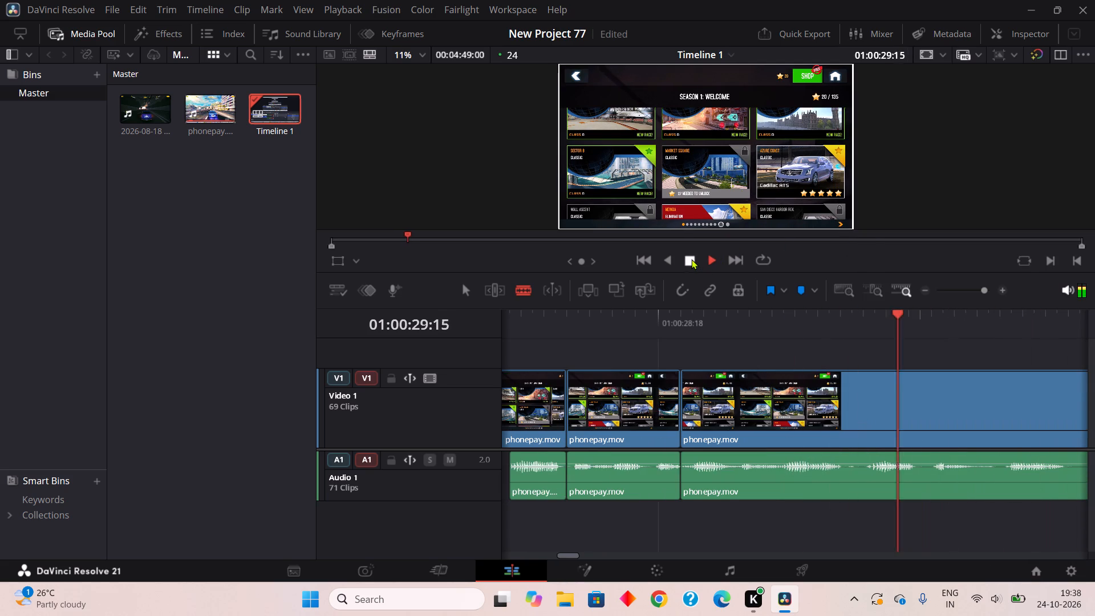
double_click(846, 491)
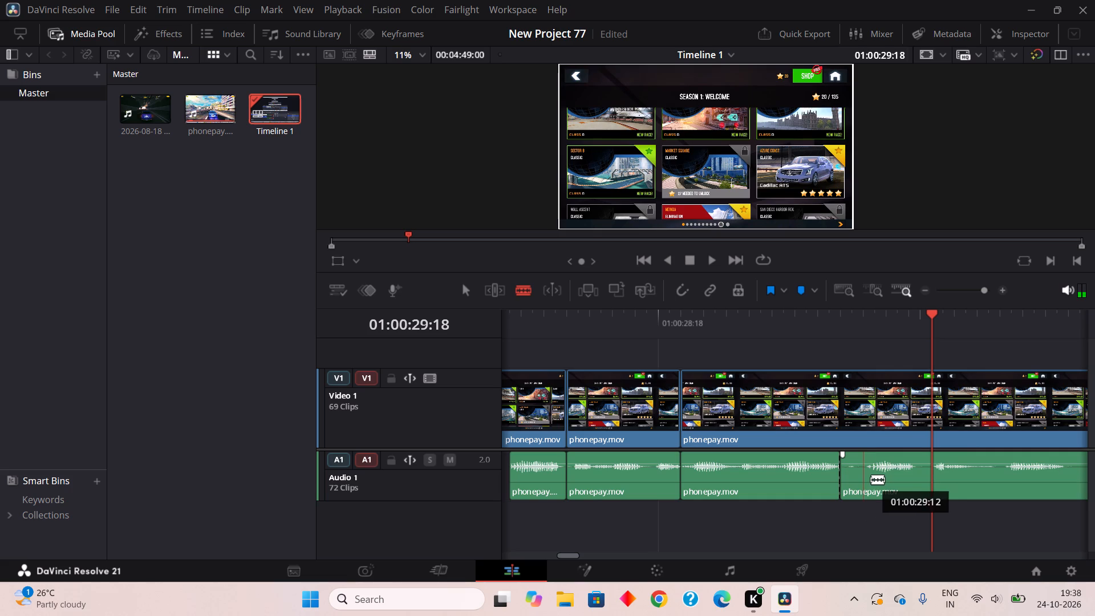
click(871, 479)
right_click(856, 485)
double_click(877, 236)
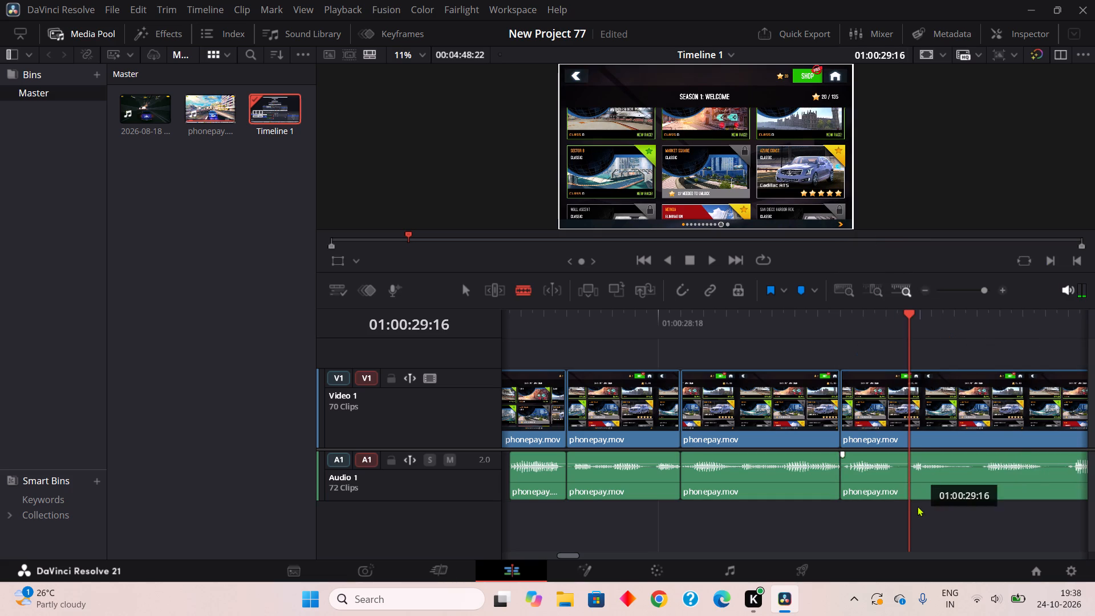
Blade the audio at about 01:00:29:14 and 01:00:29:16 and remove the quiet piece between with Ripple Cut.
double_click(895, 489)
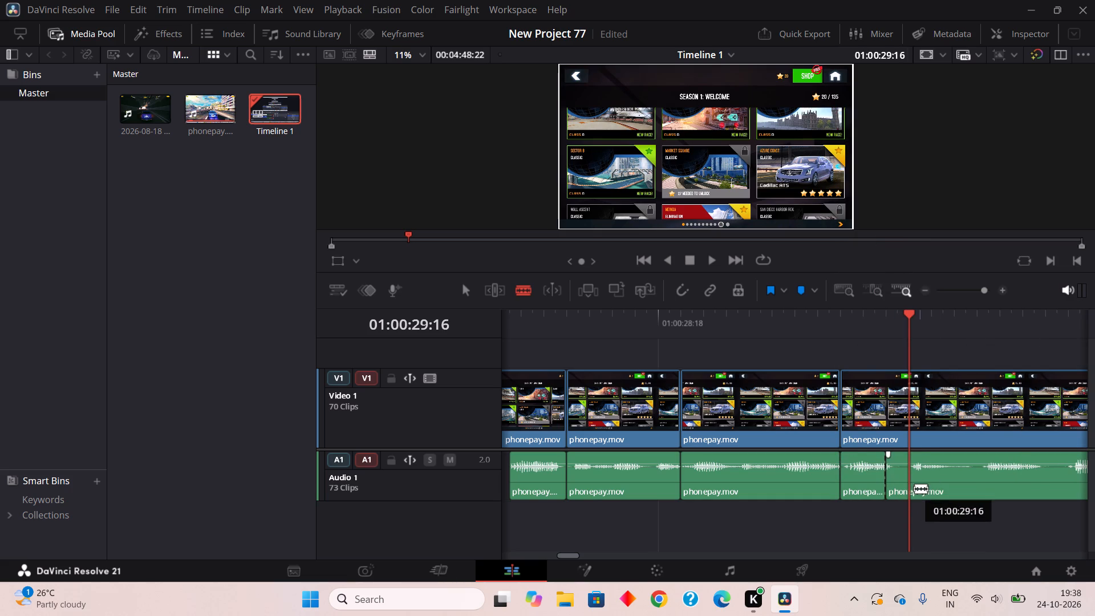
click(915, 488)
right_click(910, 488)
right_click(904, 487)
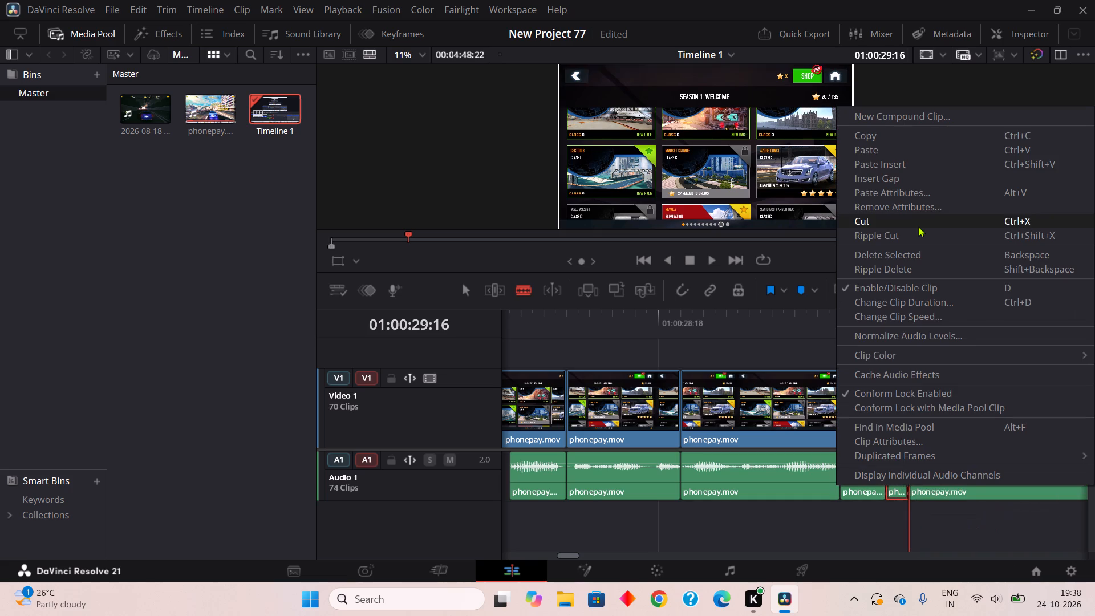
double_click(918, 230)
Blade the audio at about 01:00:29:18 and 01:00:29:20 and remove the quiet piece between with Ripple Cut.
click(941, 482)
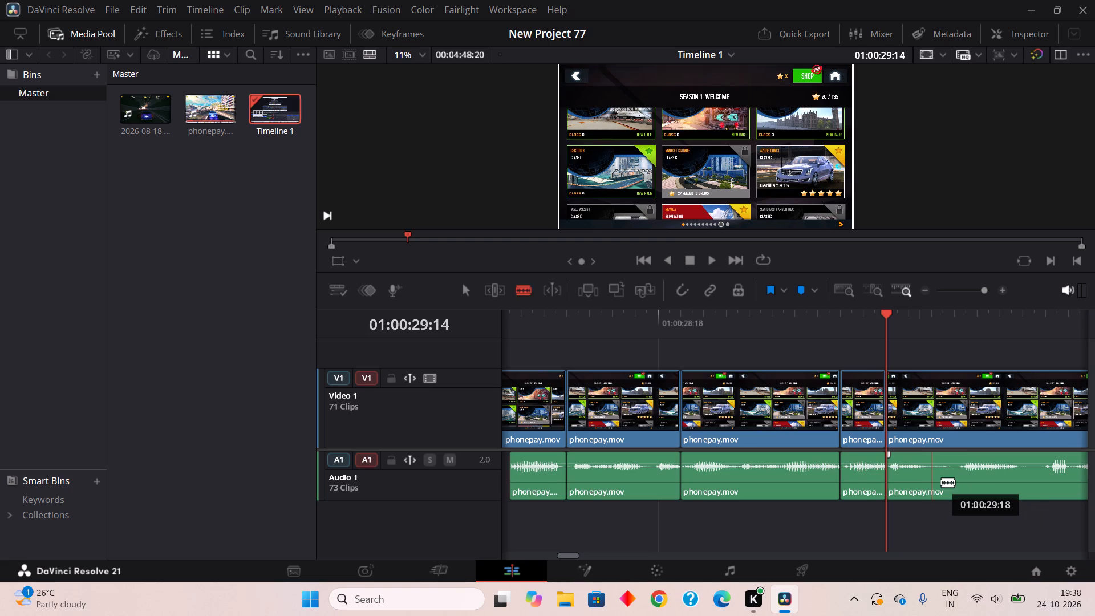
click(964, 485)
right_click(937, 481)
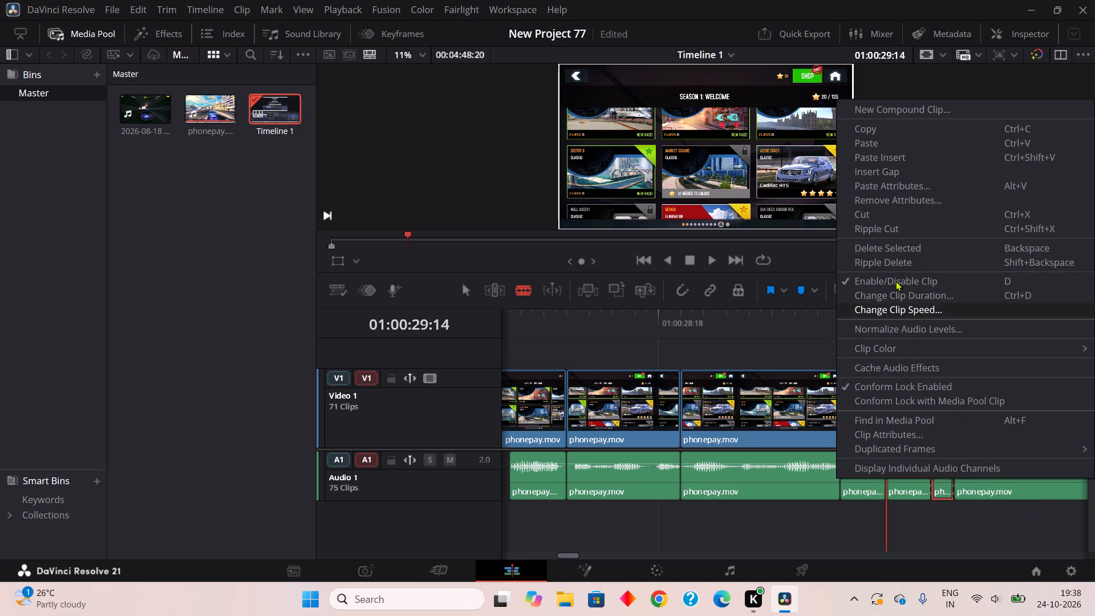
click(863, 228)
Blade the audio at about 01:00:30:00 and 01:00:30:02 and remove the quiet piece between with Ripple Cut.
double_click(1003, 483)
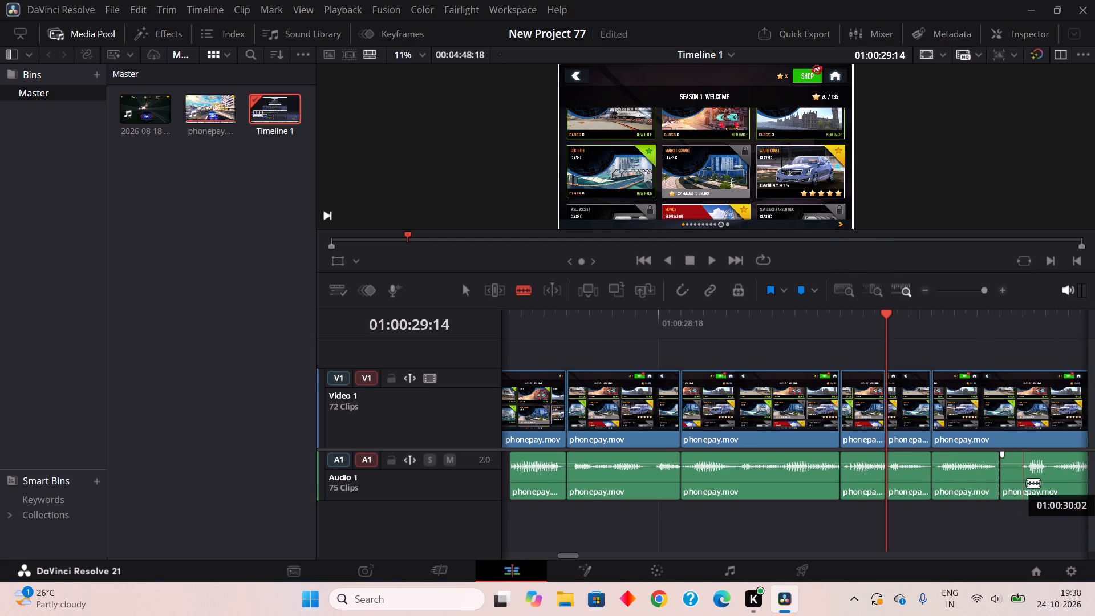
click(1032, 485)
right_click(1015, 486)
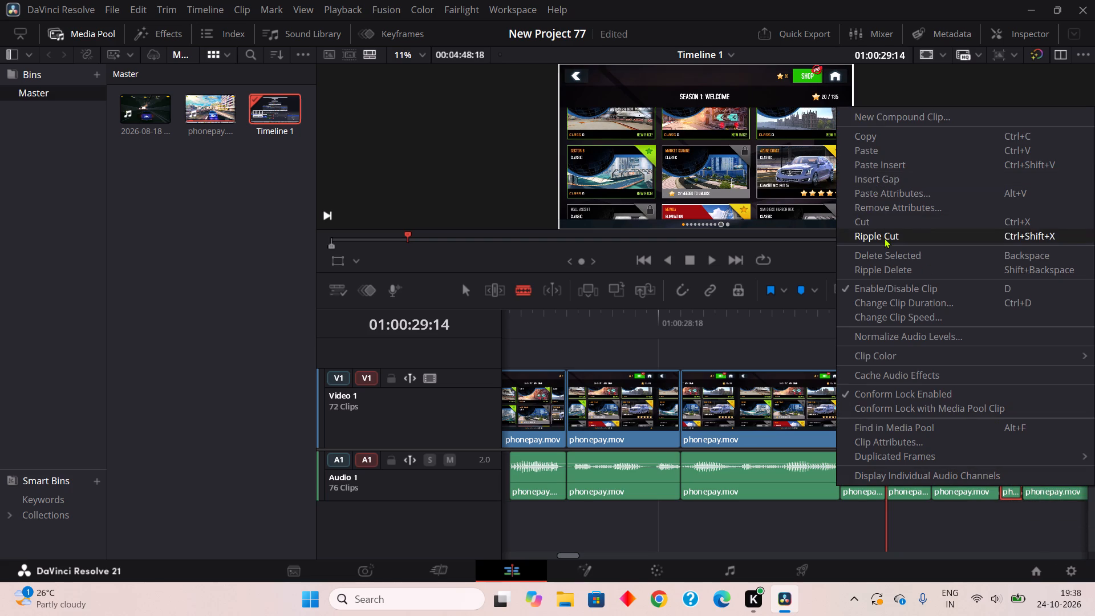
click(884, 238)
Play onward, blade the audio at about 01:00:30:13 and 01:00:30:15, and remove the quiet piece between with Ripple Cut.
click(709, 260)
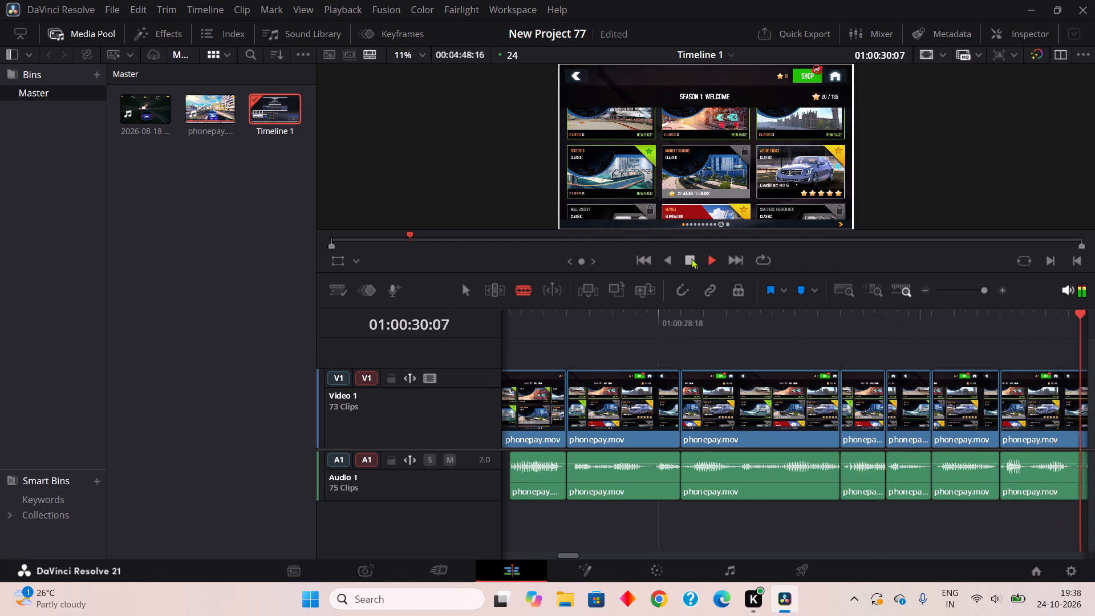
double_click(691, 258)
click(863, 484)
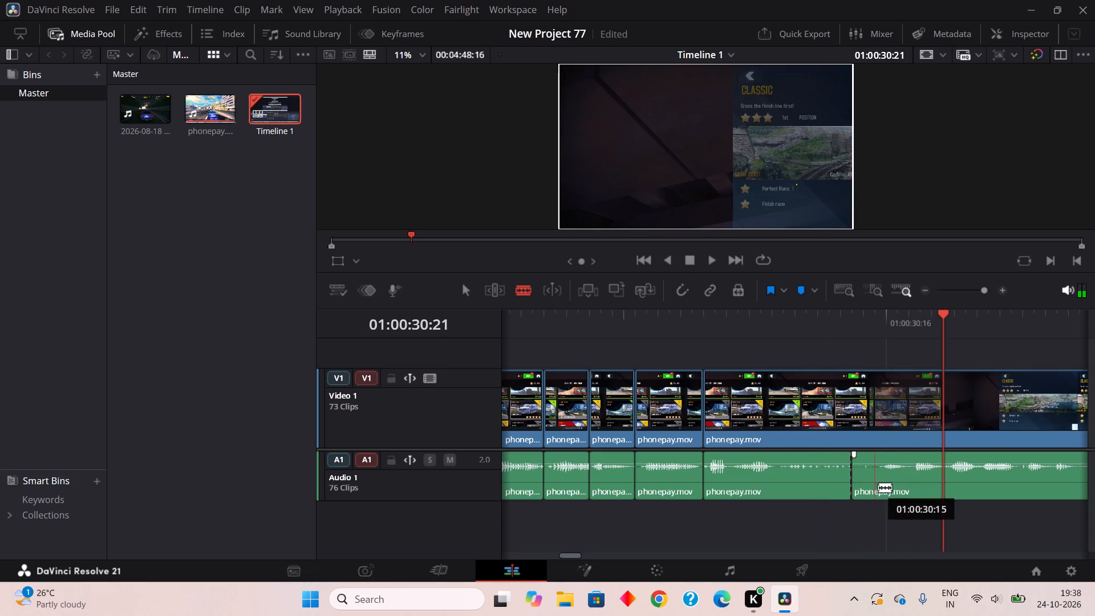
click(883, 495)
right_click(869, 492)
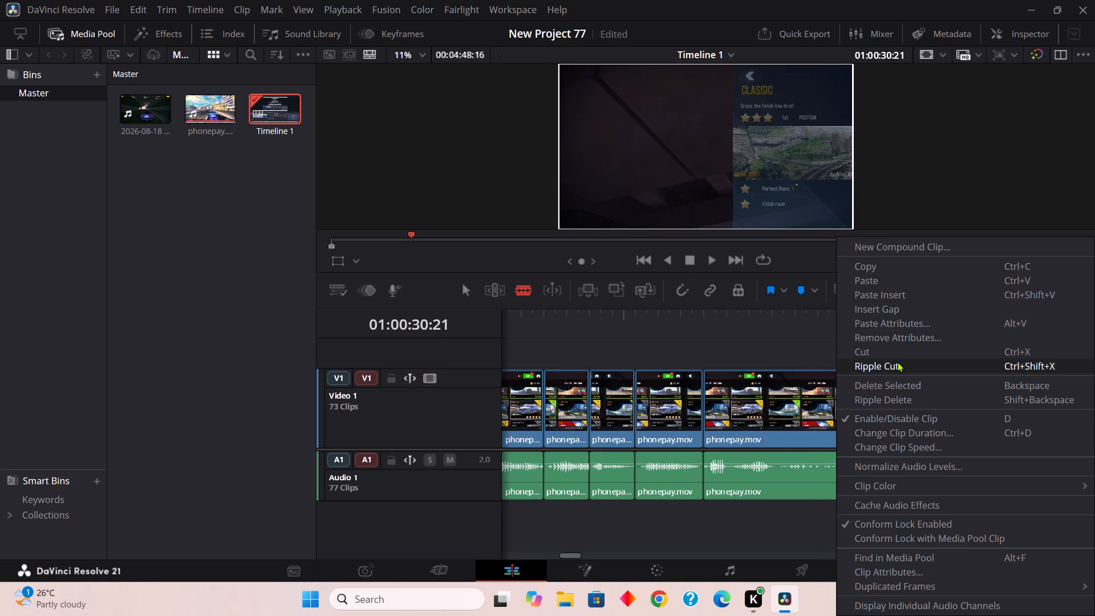
click(897, 362)
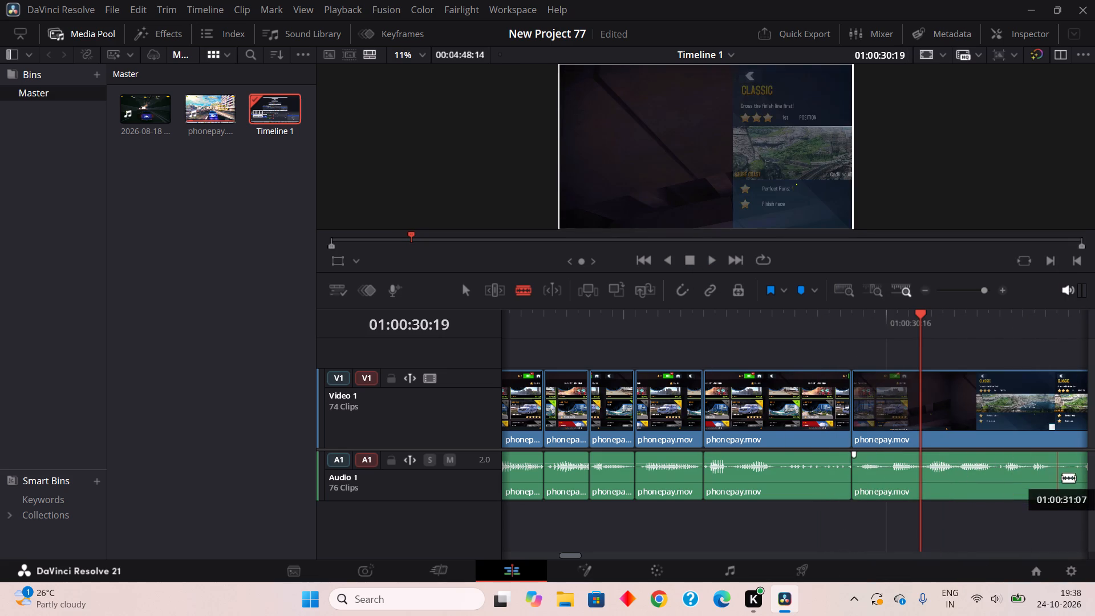
Blade the audio at about 01:00:31:07 and 01:00:31:09 and remove the quiet piece between with Ripple Cut.
click(1068, 481)
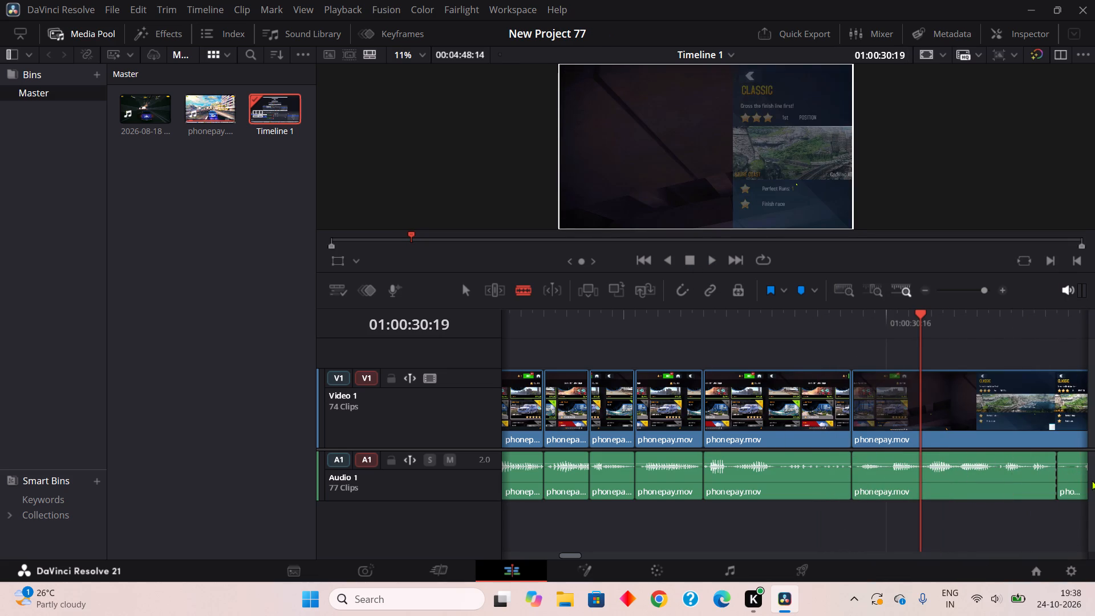
click(1088, 484)
right_click(1061, 483)
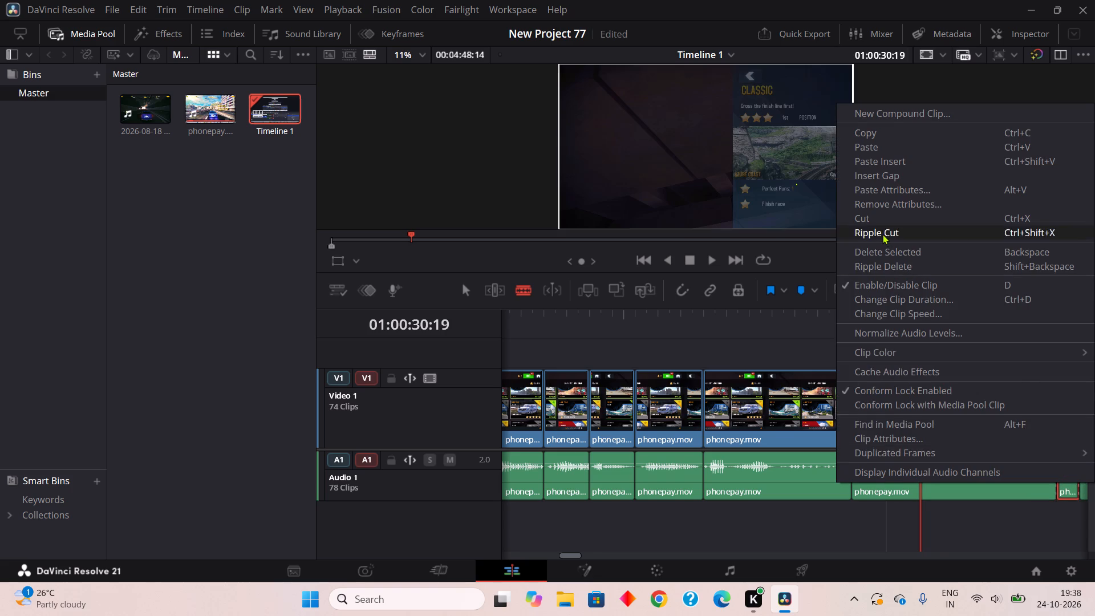
click(882, 234)
Play onward, blade the audio at about 01:00:31:20 and 01:00:31:22, and remove the quiet piece between with Ripple Cut.
click(708, 254)
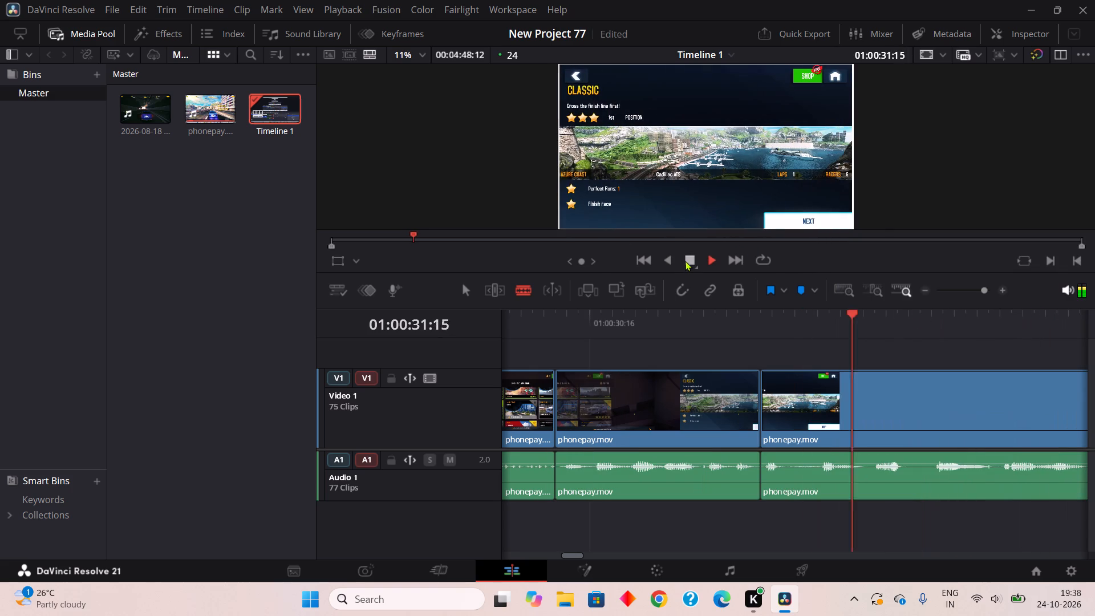
click(685, 261)
click(911, 487)
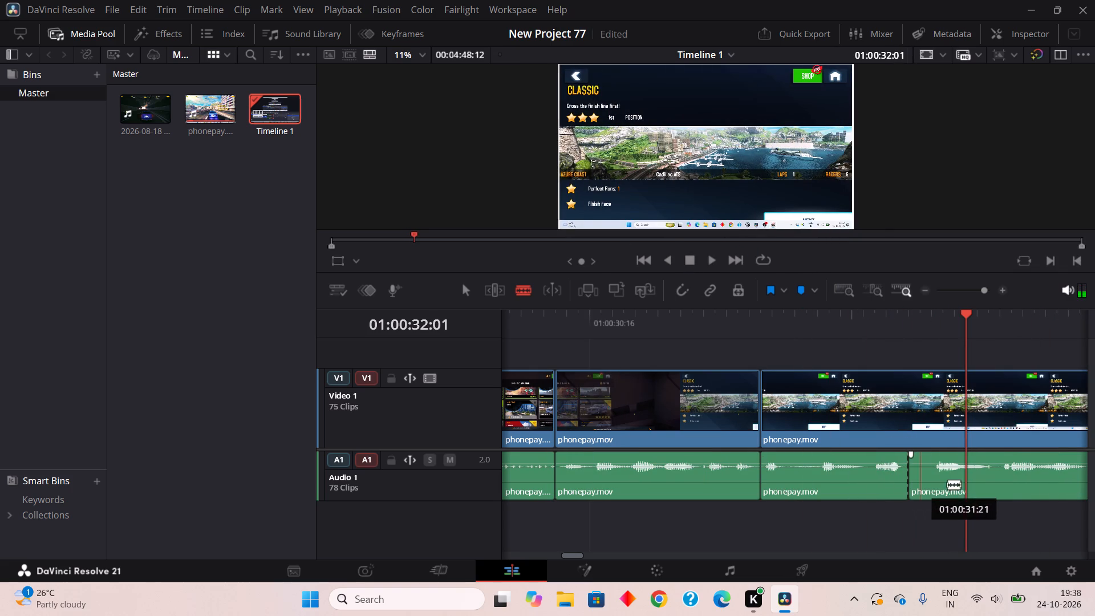
double_click(943, 493)
right_click(920, 485)
double_click(879, 229)
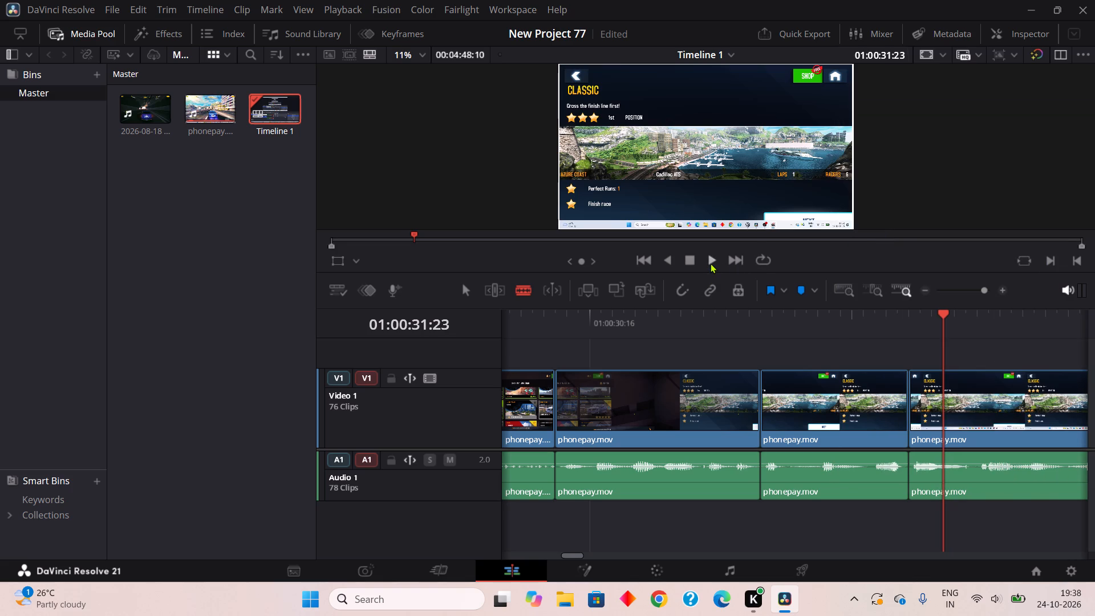
Play onward, blade the audio at about 01:00:33:02 and 01:00:33:04, and remove the quiet piece between with Ripple Cut.
double_click(710, 263)
double_click(688, 258)
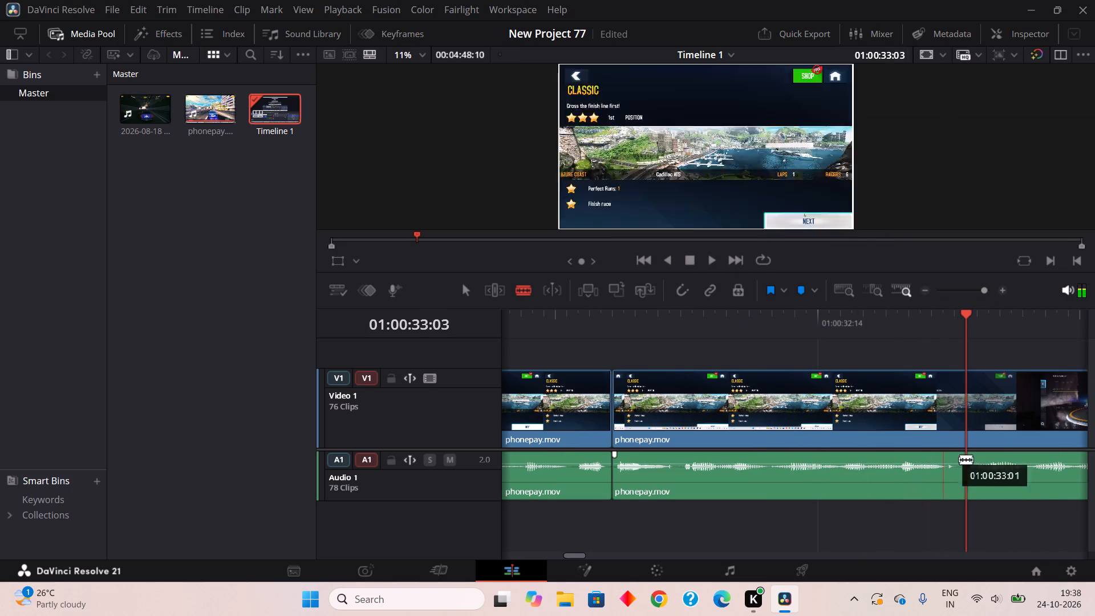
double_click(960, 483)
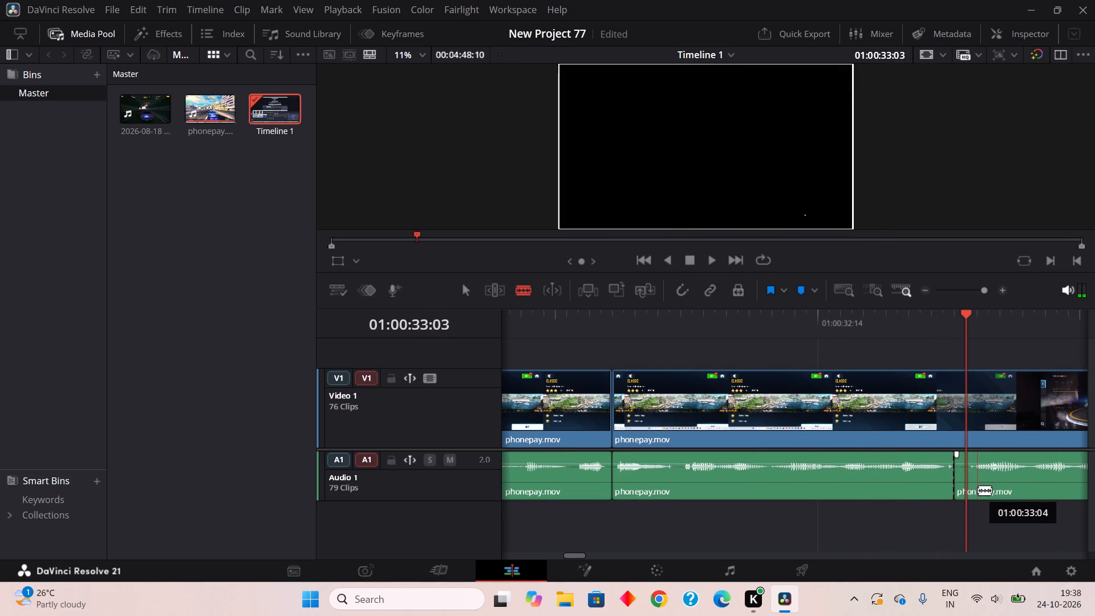
click(978, 490)
right_click(959, 485)
click(885, 233)
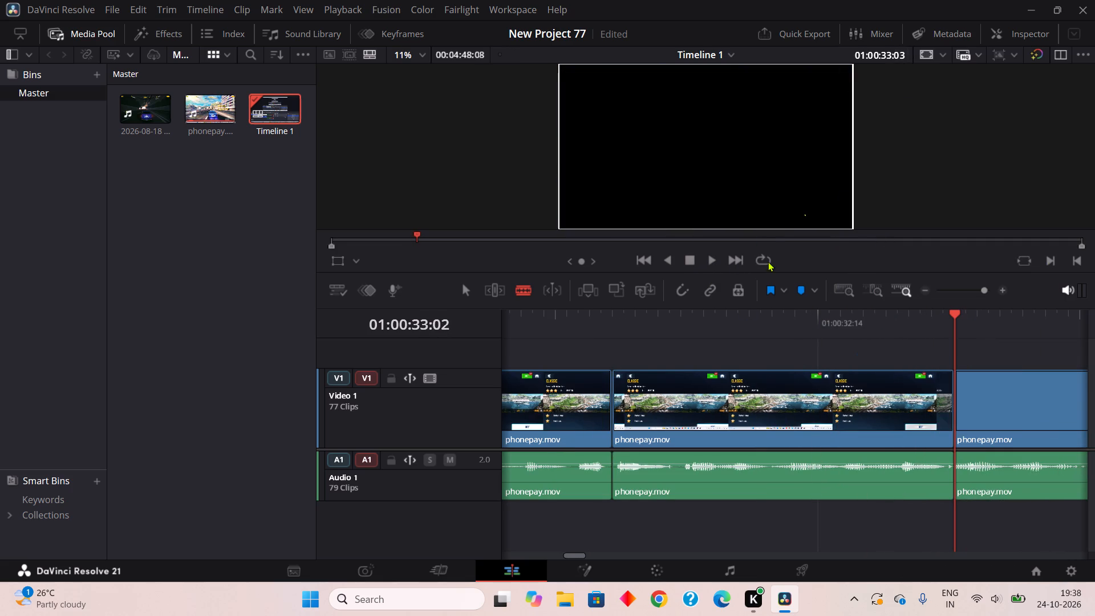
Play onward, blade the audio at about 01:00:33:14 and 01:00:33:15, and remove the quiet piece between with Ripple Cut.
double_click(715, 257)
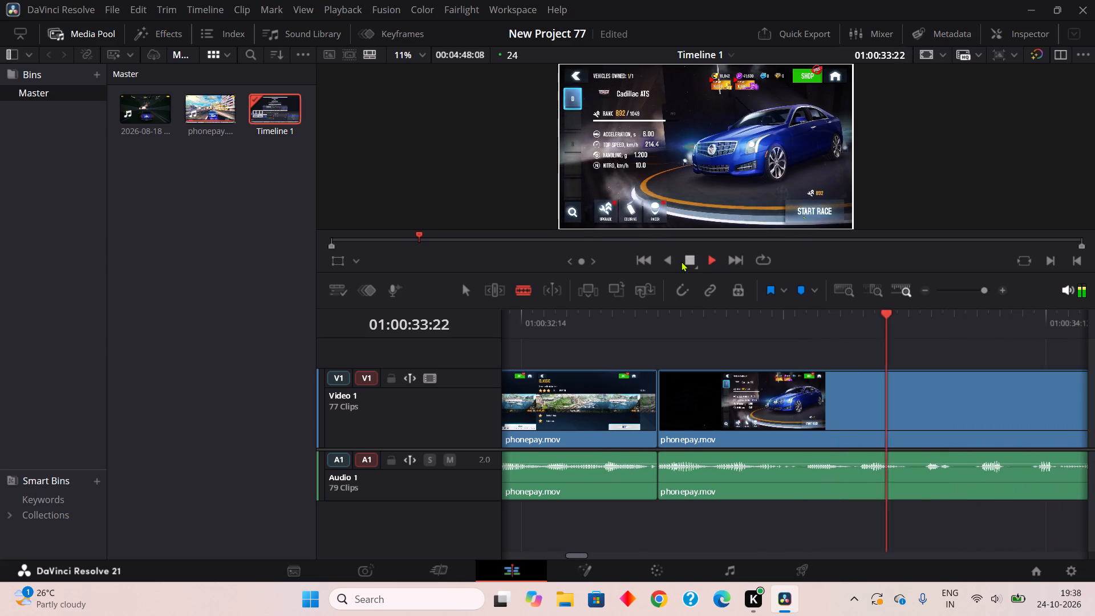
double_click(681, 261)
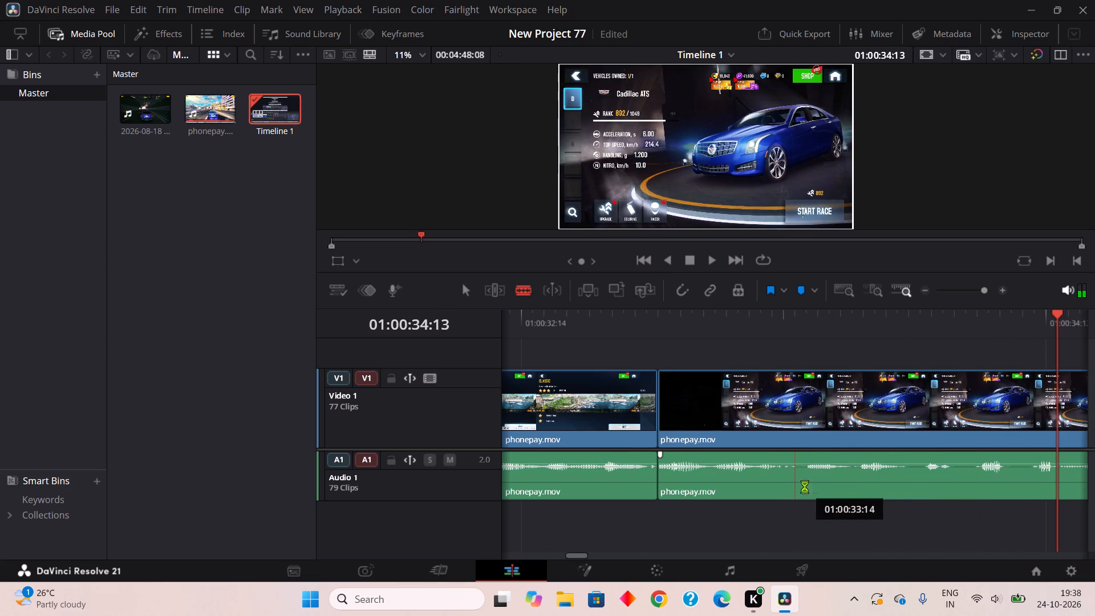
click(805, 487)
click(813, 476)
right_click(798, 479)
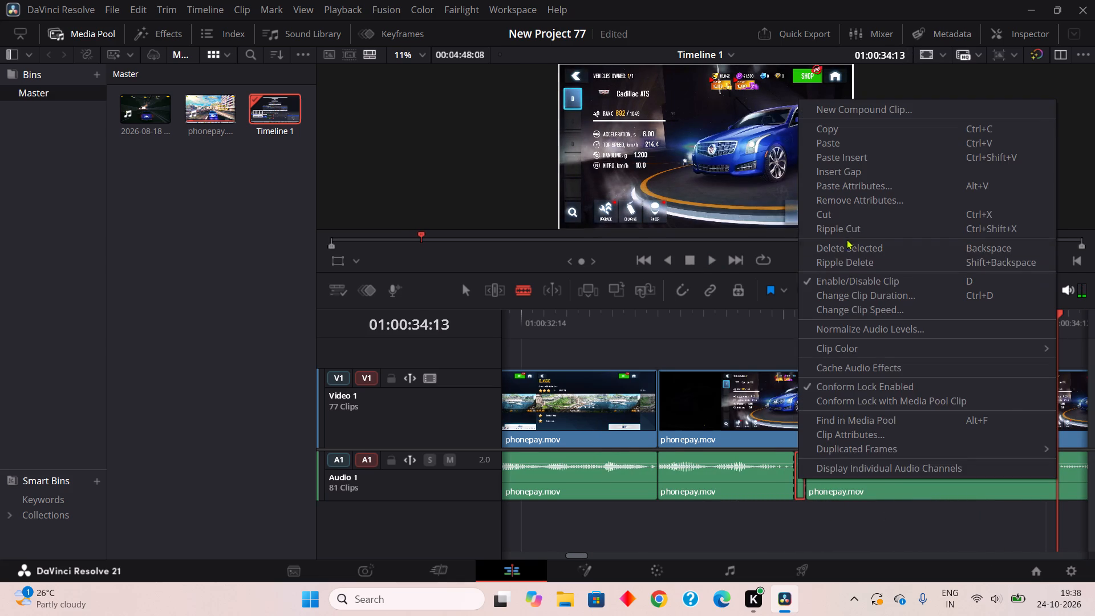
double_click(845, 232)
Blade the audio at about 01:00:34:03 and 01:00:34:05 and remove the quiet piece between with Ripple Cut.
double_click(948, 494)
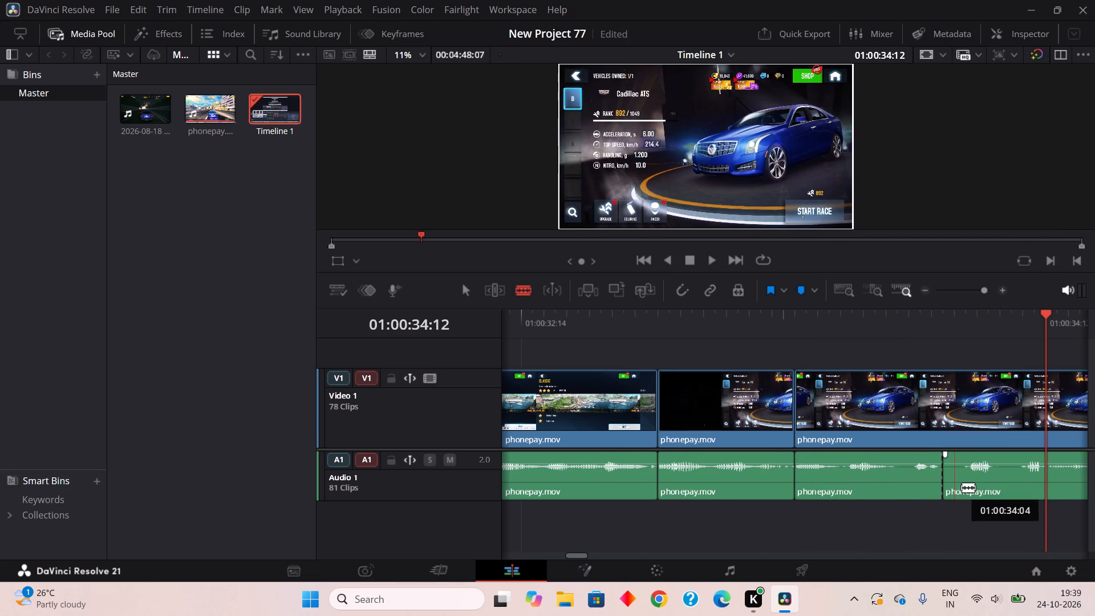
double_click(976, 485)
right_click(961, 486)
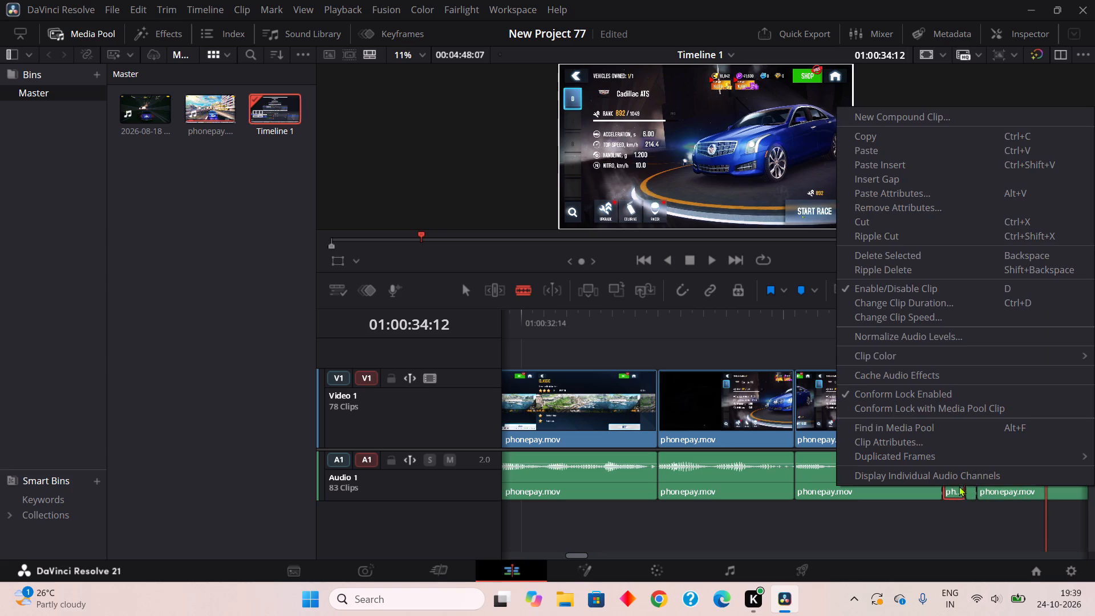
double_click(910, 229)
Blade the audio at about 01:00:34:05 and 01:00:34:08 and remove the quiet piece between with Ripple Cut.
click(972, 477)
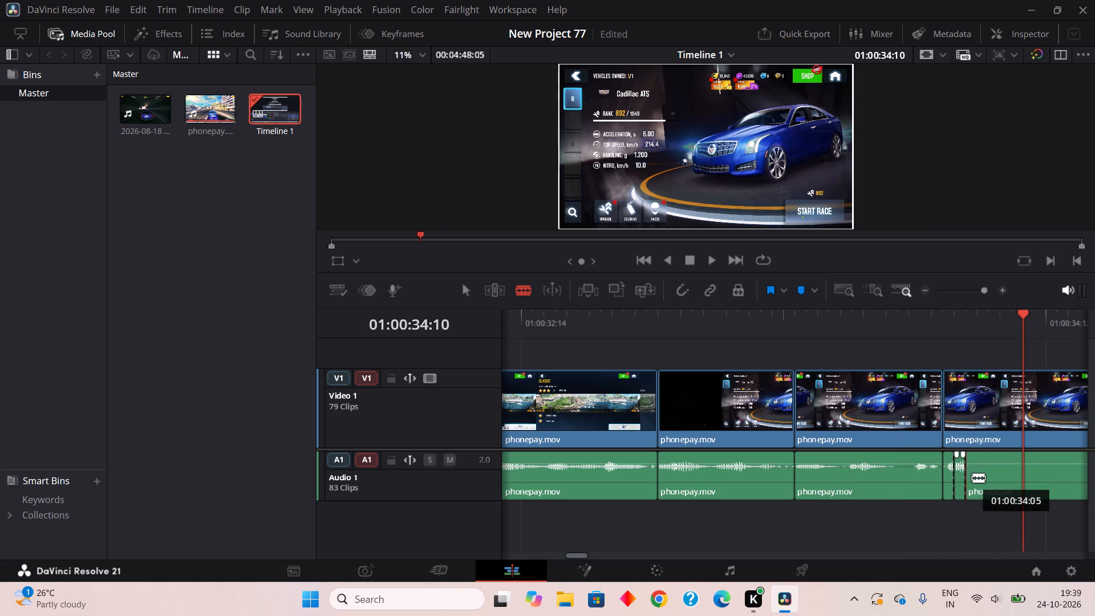
click(1004, 480)
right_click(987, 480)
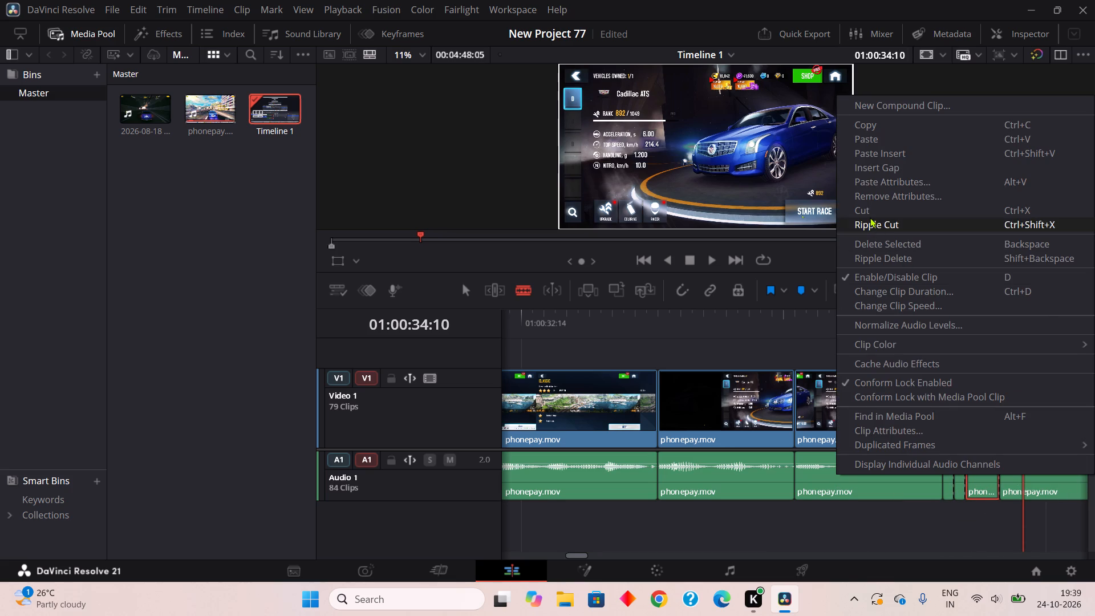
double_click(870, 217)
Play onward, blade the audio at about 01:00:34:14 and 01:00:34:16, and remove the quiet piece between with Ripple Cut.
double_click(716, 256)
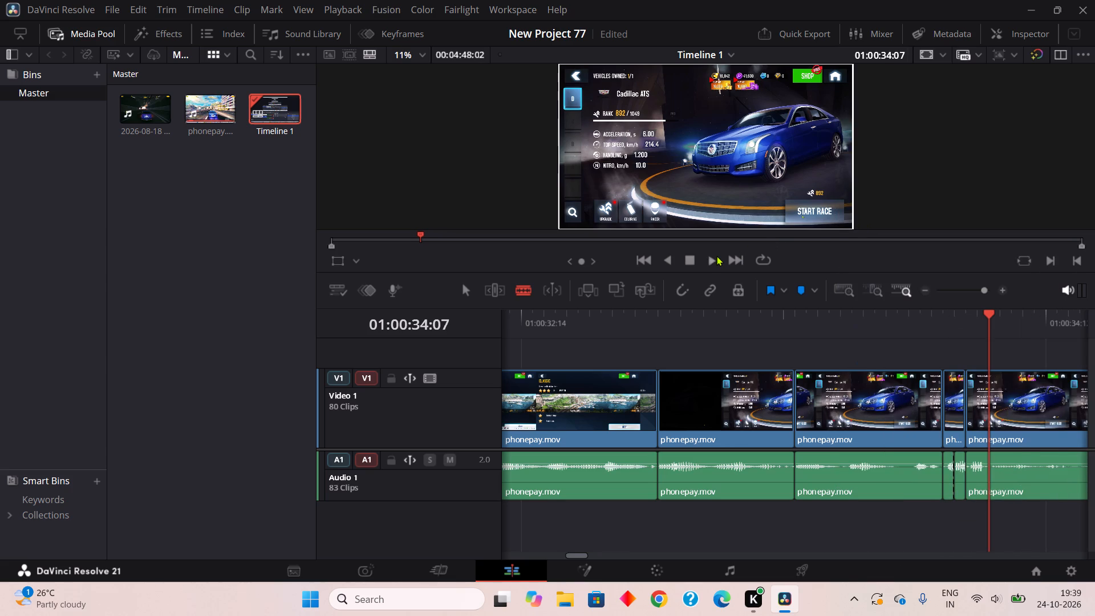
double_click(691, 261)
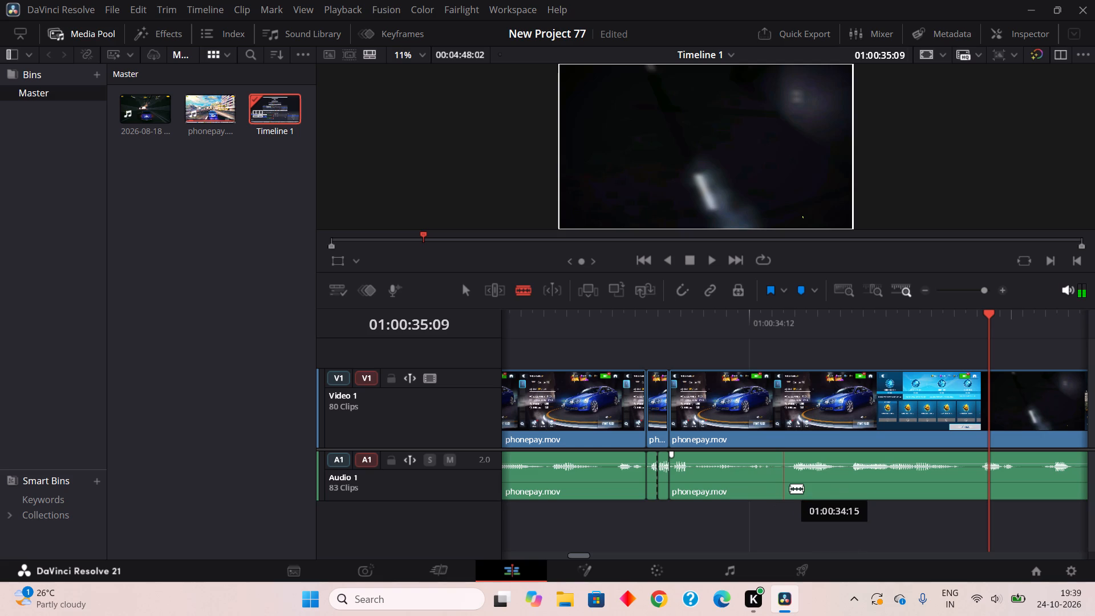
click(777, 490)
click(798, 490)
right_click(789, 485)
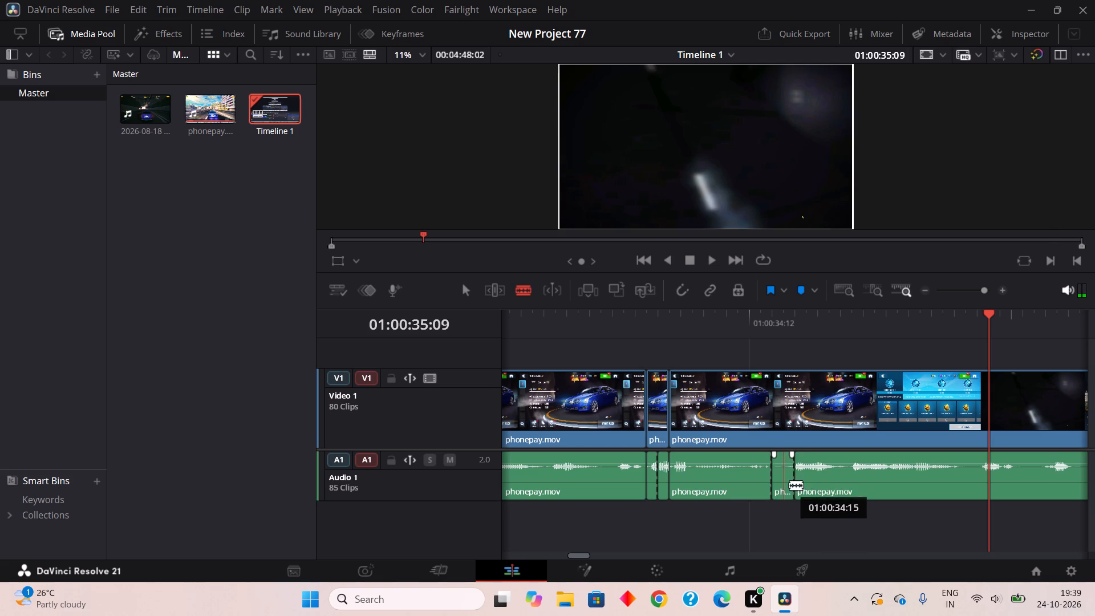
double_click(841, 233)
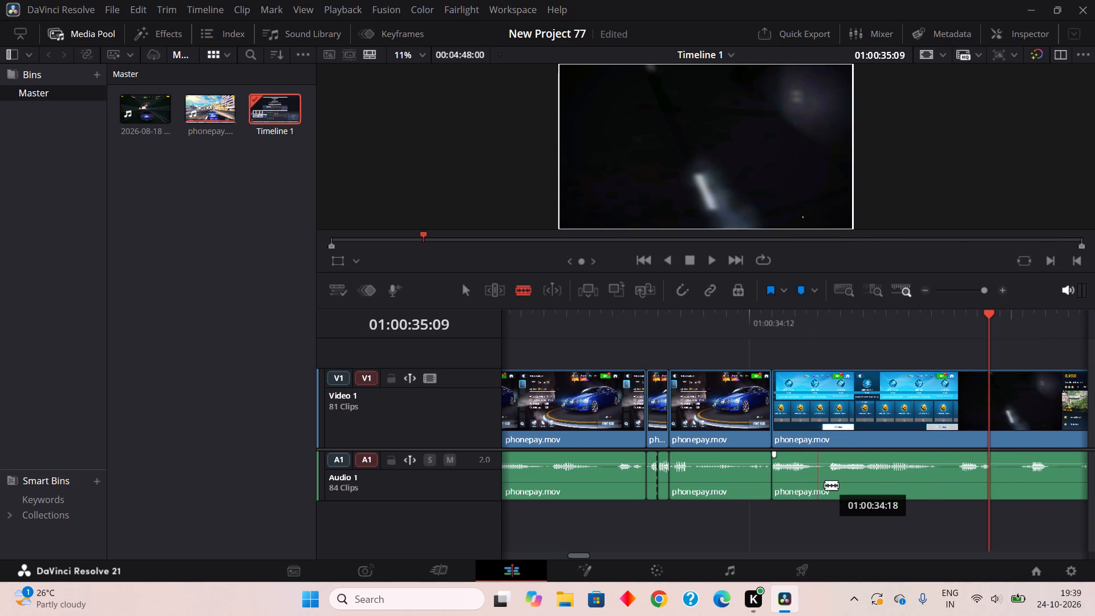
Blade the audio at about 01:00:34:18 and 01:00:34:19 and remove the quiet piece between with Ripple Cut.
click(819, 487)
right_click(833, 477)
click(833, 477)
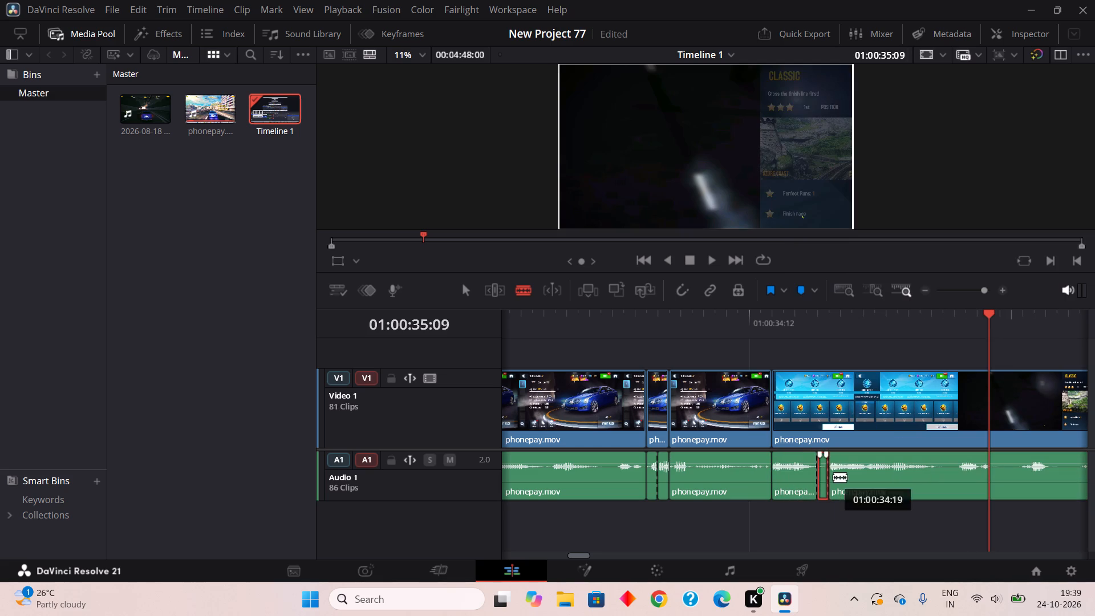
right_click(827, 476)
click(877, 228)
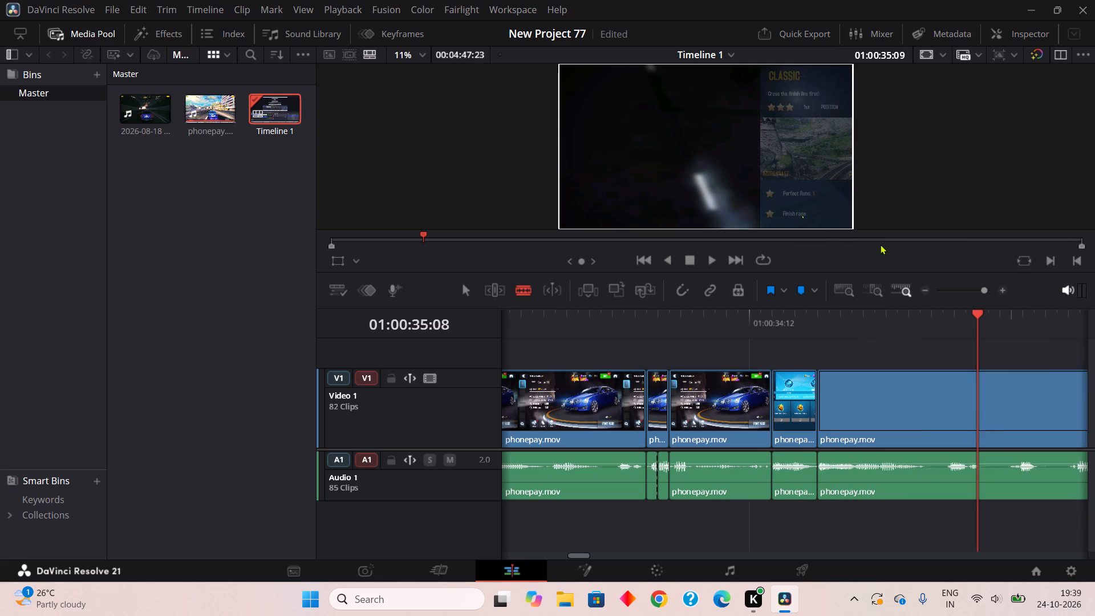
Blade the audio at about 01:00:35:04 and 01:00:35:05 and remove the quiet piece between with Ripple Cut.
double_click(935, 489)
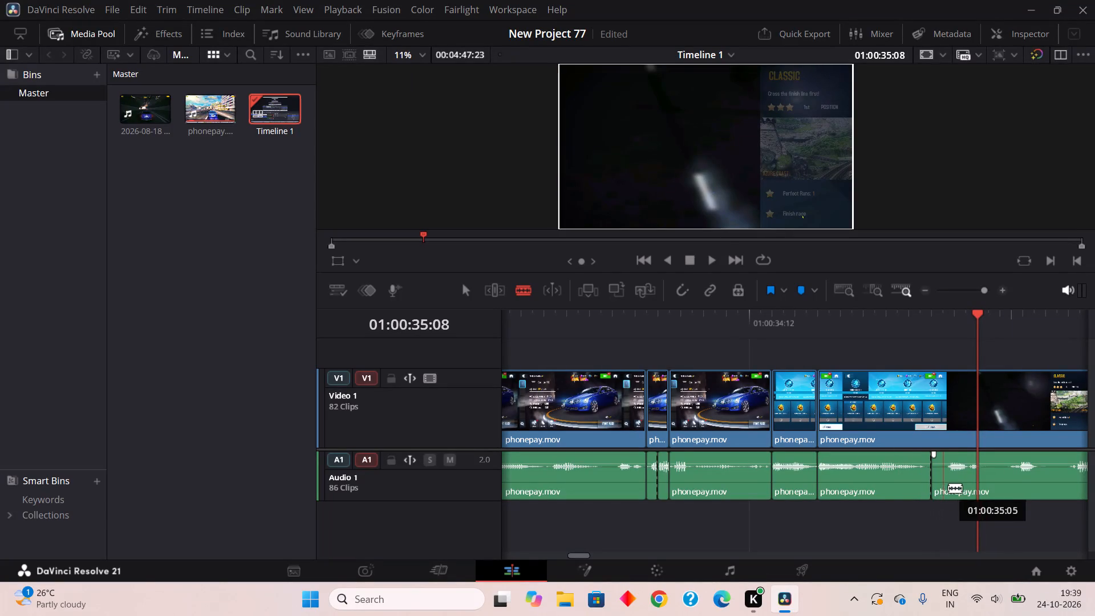
click(950, 488)
right_click(928, 488)
right_click(946, 468)
right_click(946, 467)
right_click(936, 457)
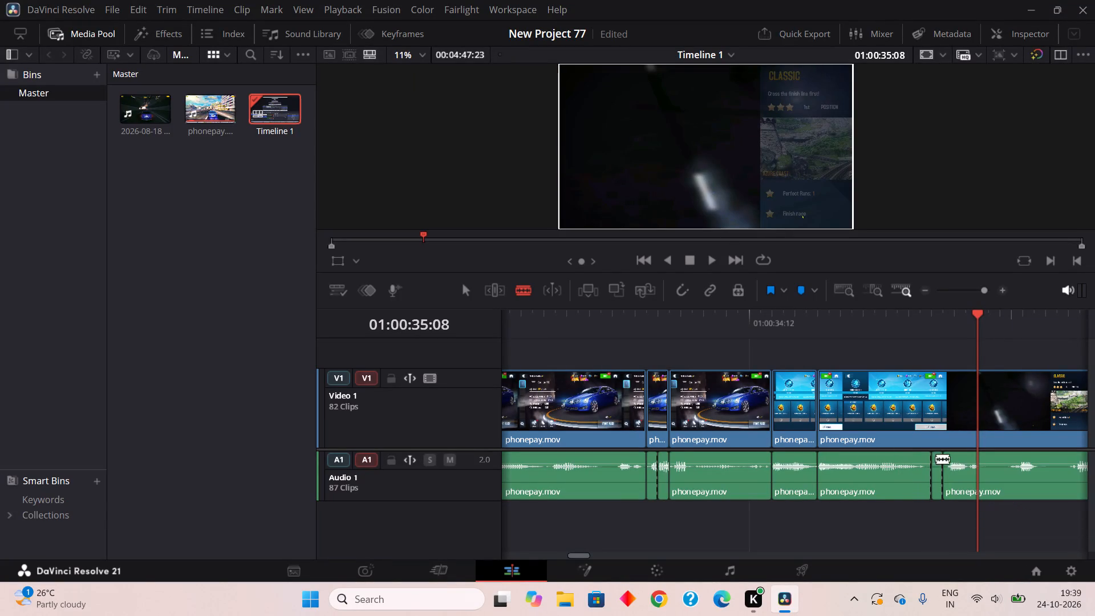
double_click(958, 213)
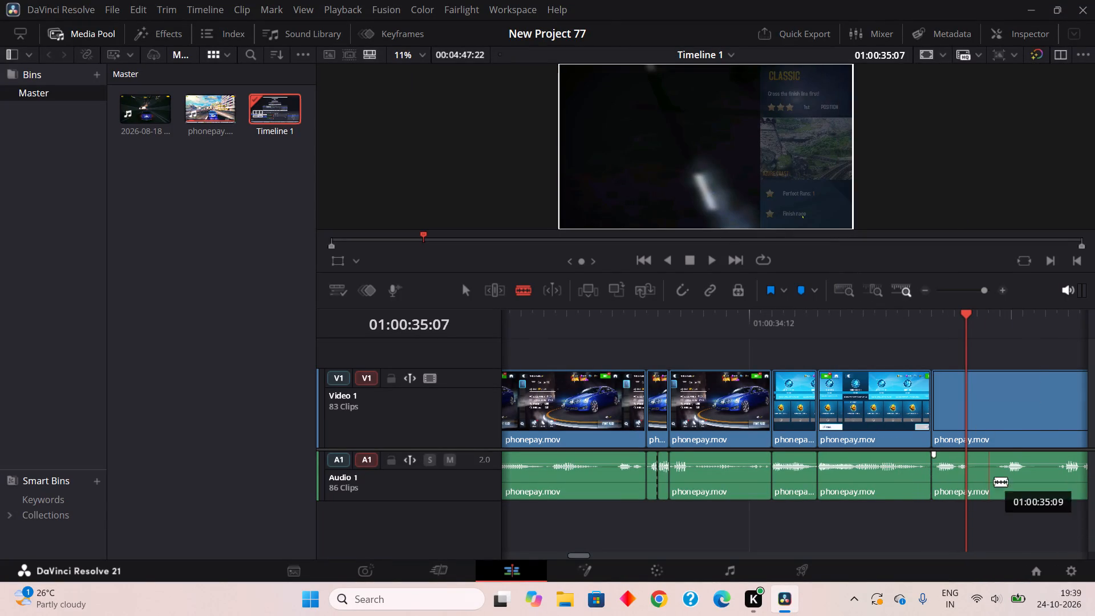
Blade the audio at about 01:00:35:07 and 01:00:35:10 and remove the quiet piece between with Ripple Cut.
click(975, 486)
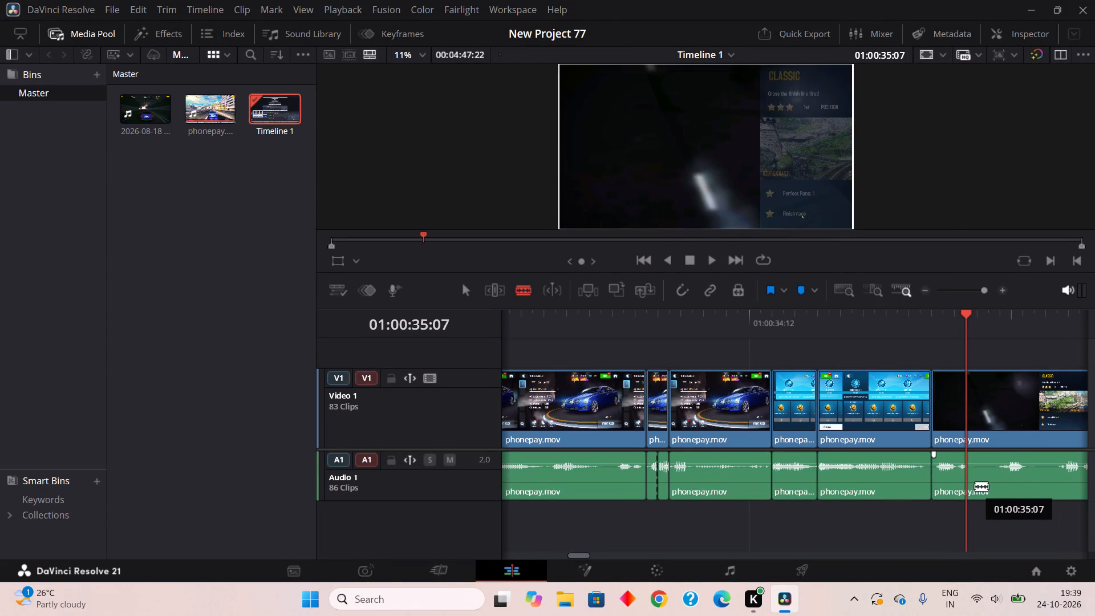
click(1002, 481)
right_click(982, 479)
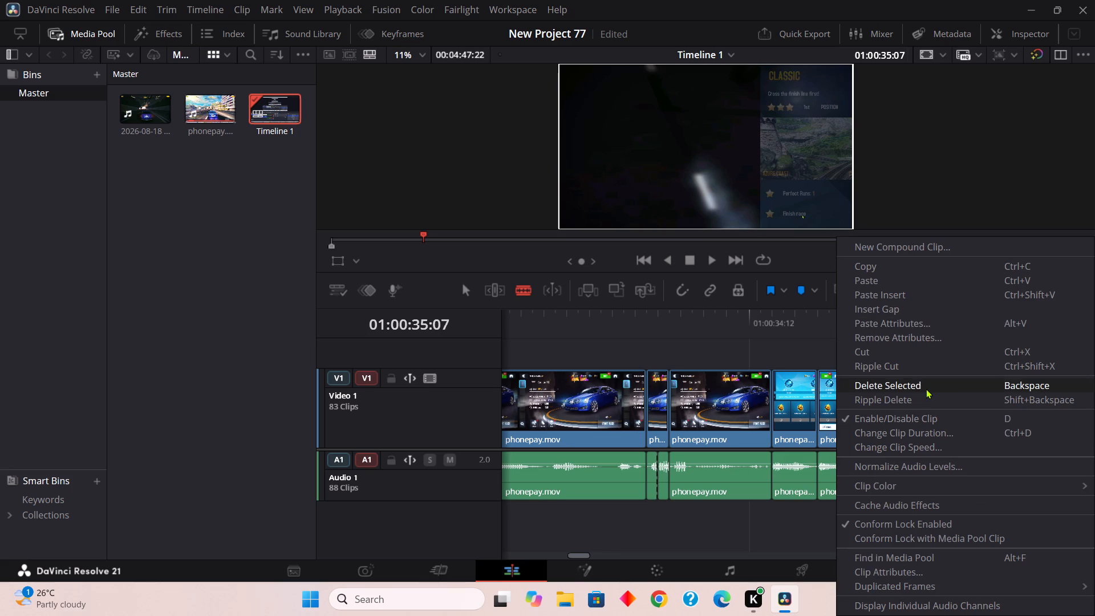
click(909, 369)
Blade the audio at about 01:00:35:09 and 01:00:35:12 and remove the quiet piece between with Ripple Cut.
click(999, 486)
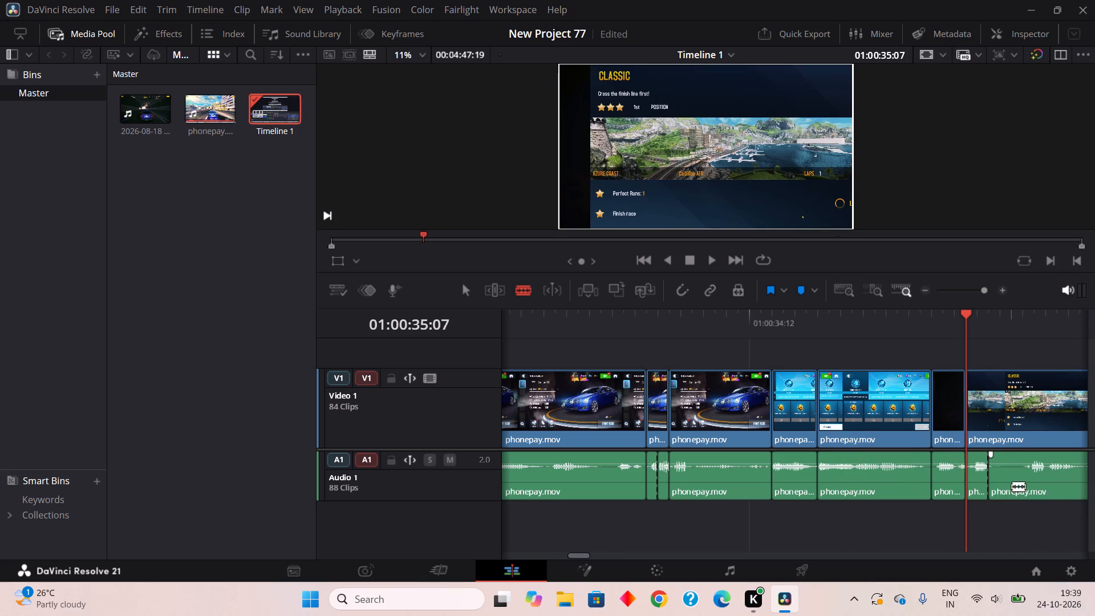
click(1033, 483)
right_click(995, 481)
right_click(1010, 465)
double_click(851, 209)
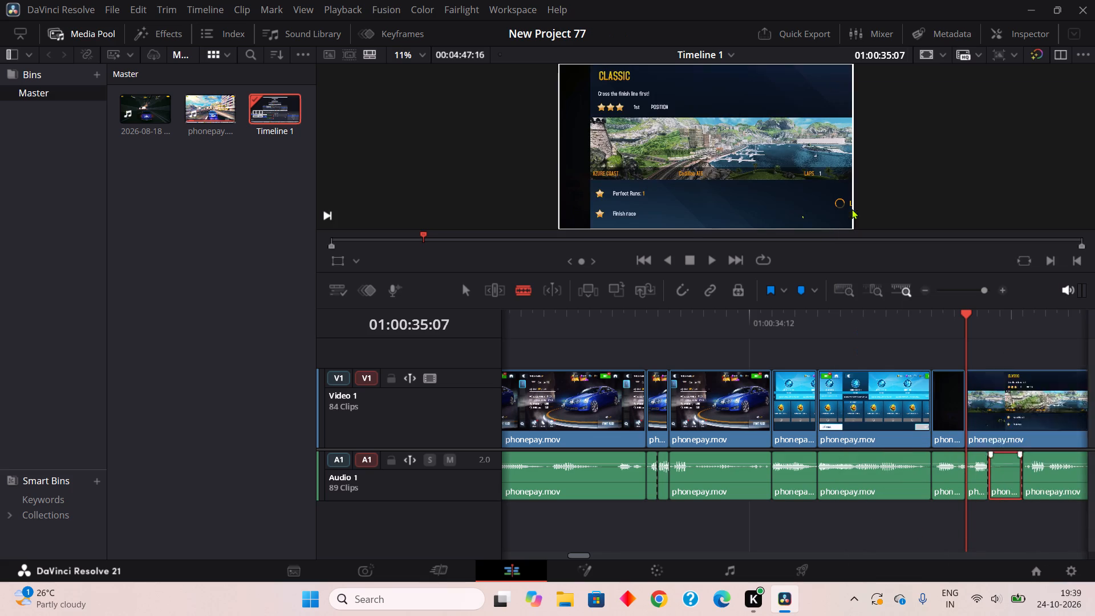
Play onward, blade the audio at about 01:00:36:14 and 01:00:36:17, and remove the quiet piece between with Ripple Cut.
click(711, 258)
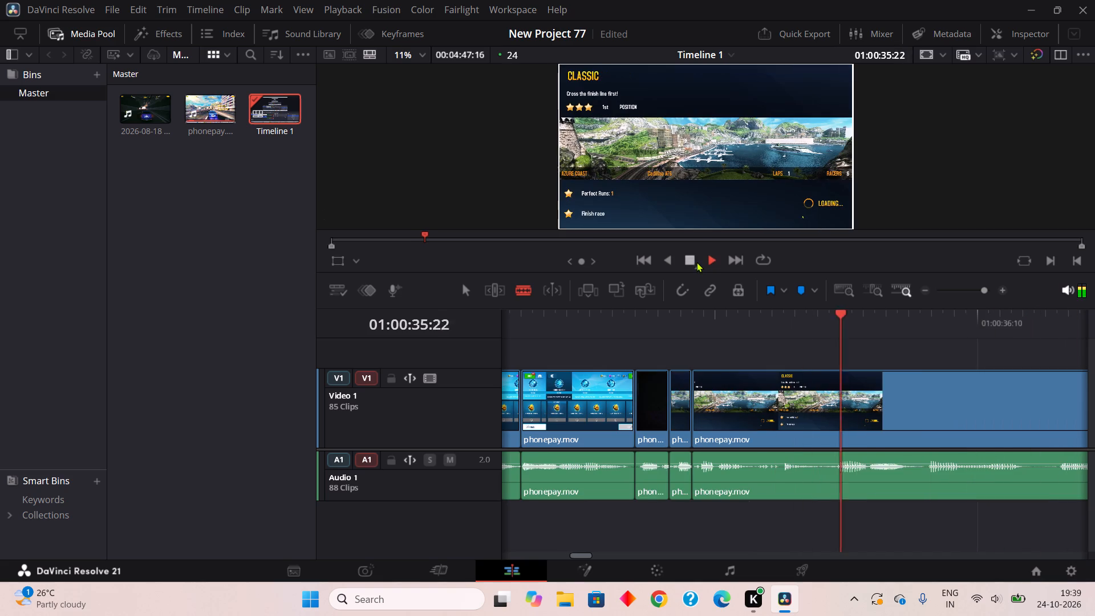
click(696, 262)
click(1033, 480)
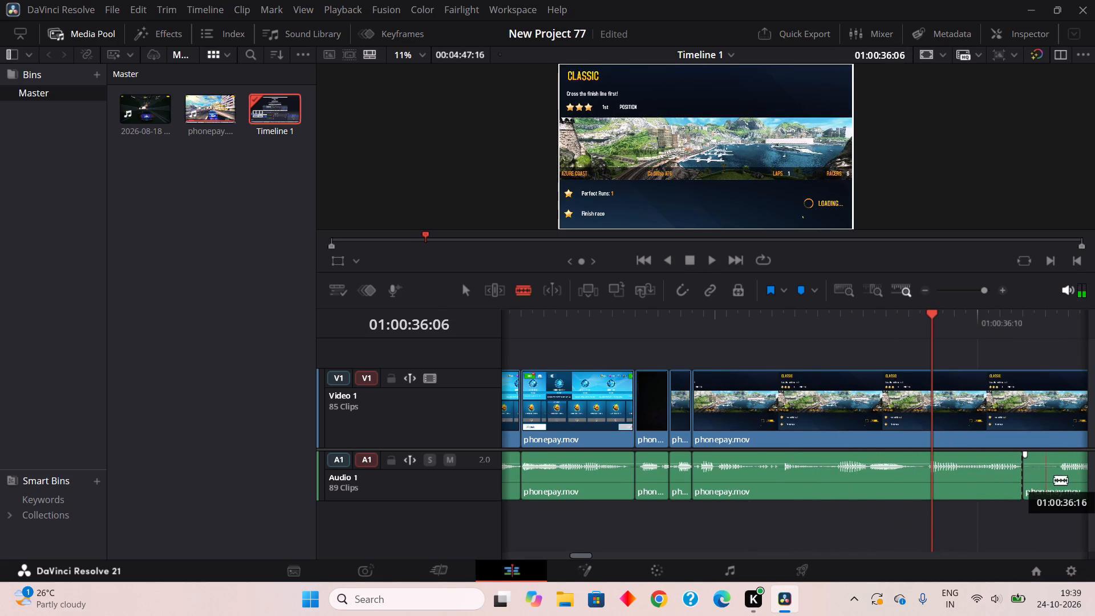
click(1066, 483)
right_click(1056, 481)
right_click(1037, 474)
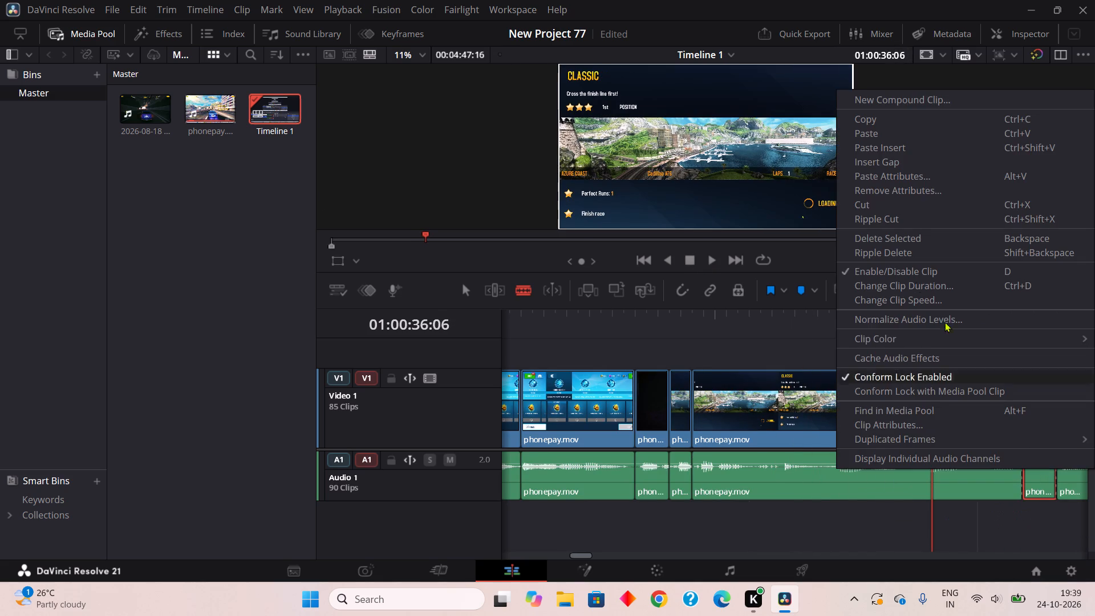
double_click(873, 222)
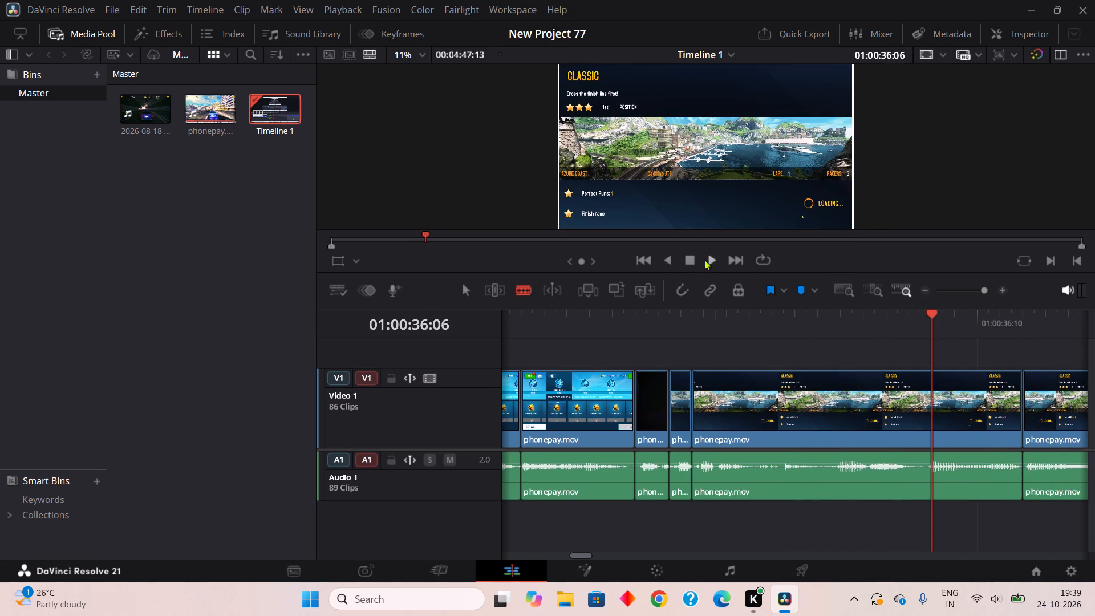
Play onward, blade the audio at about 01:00:37:10 and 01:00:37:12, and remove the quiet piece between with Ripple Cut.
double_click(705, 260)
click(687, 257)
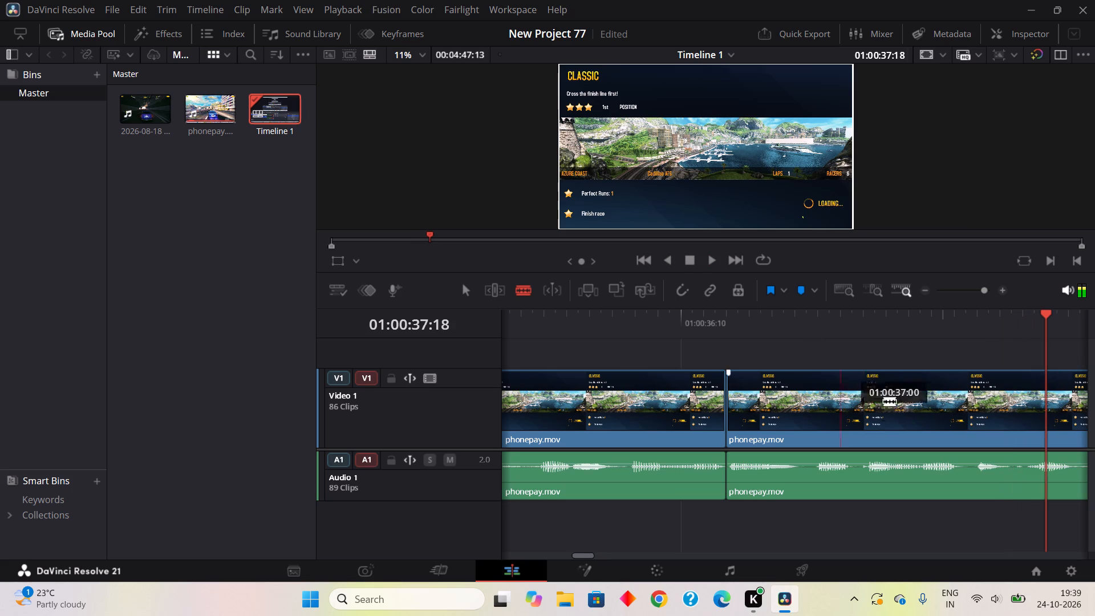
double_click(964, 486)
click(978, 491)
right_click(958, 485)
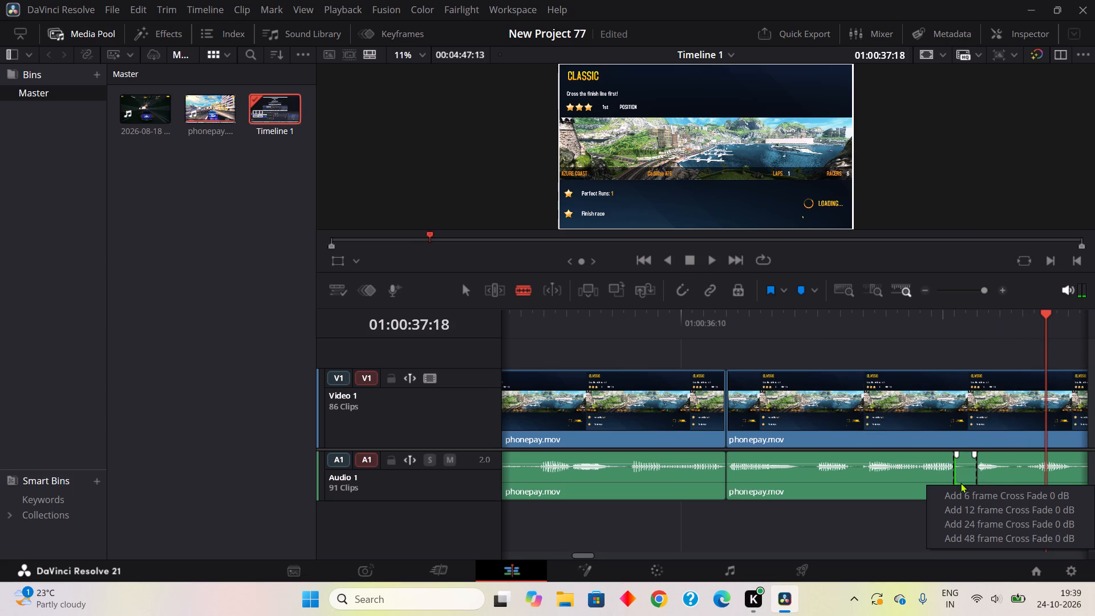
right_click(962, 480)
click(878, 231)
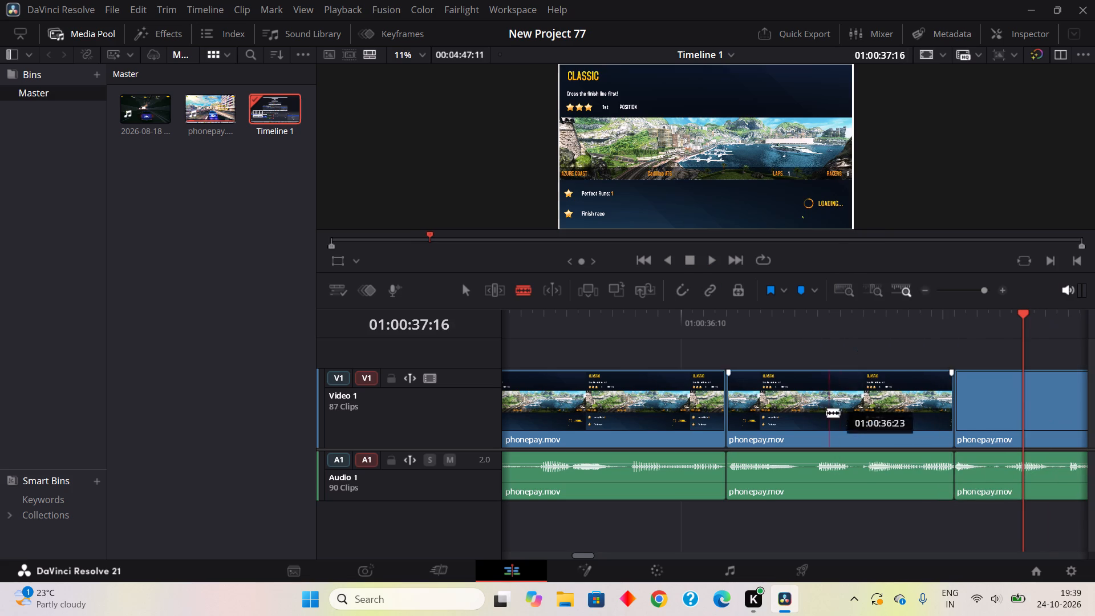
Blade the audio at about 01:00:36:20 and 01:00:36:22 and remove the quiet piece between with Ripple Cut.
click(806, 484)
double_click(825, 487)
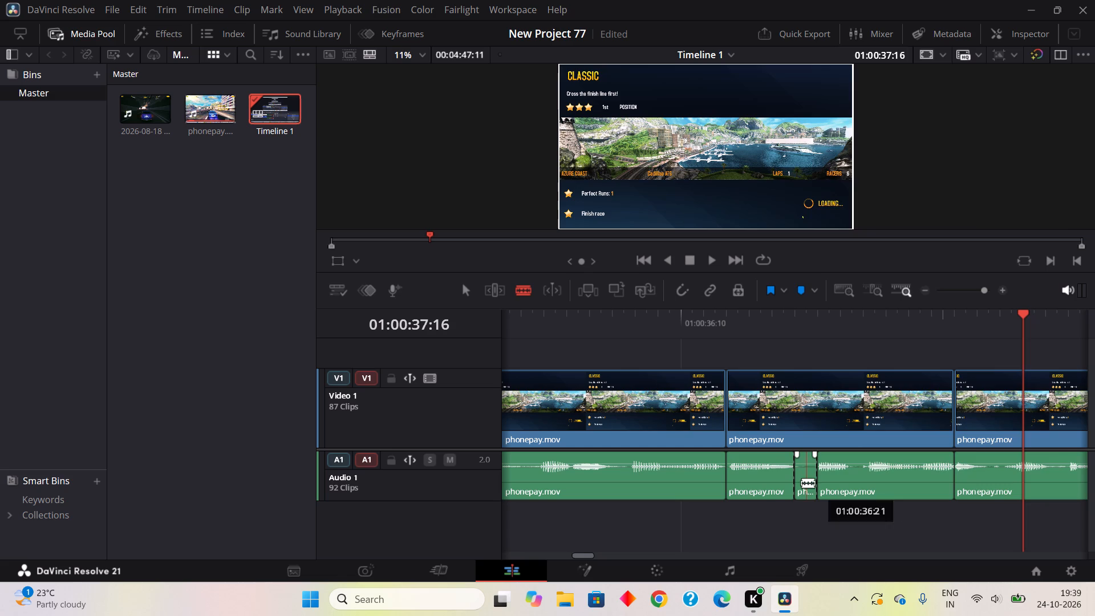
right_click(800, 483)
double_click(878, 233)
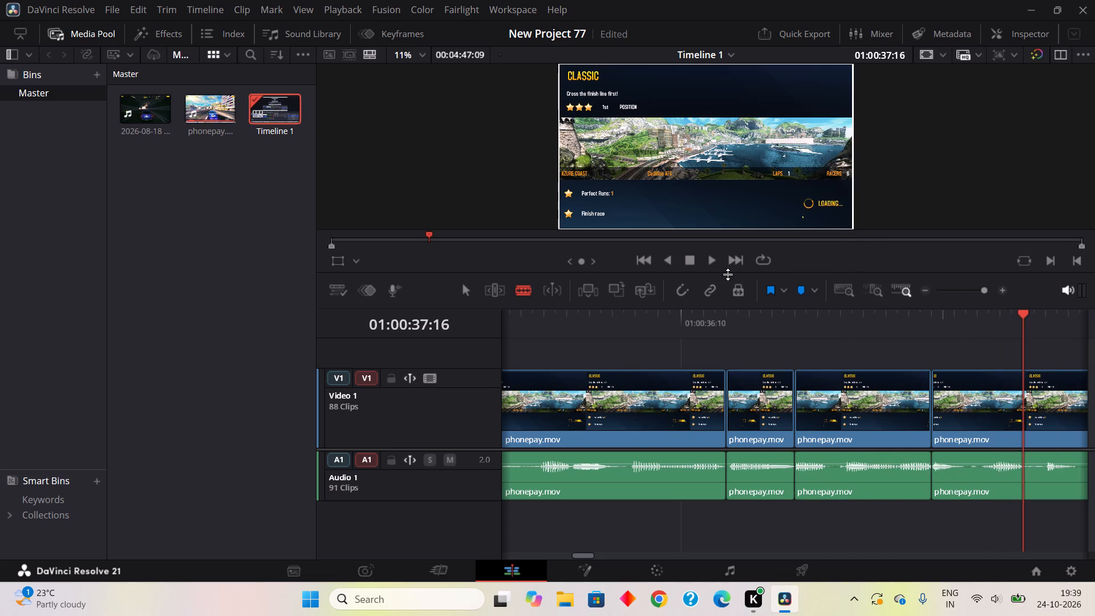
Play onward, blade the audio at about 01:00:37:21 and 01:00:38:01, and remove the quiet piece between with Ripple Cut.
double_click(709, 262)
click(693, 257)
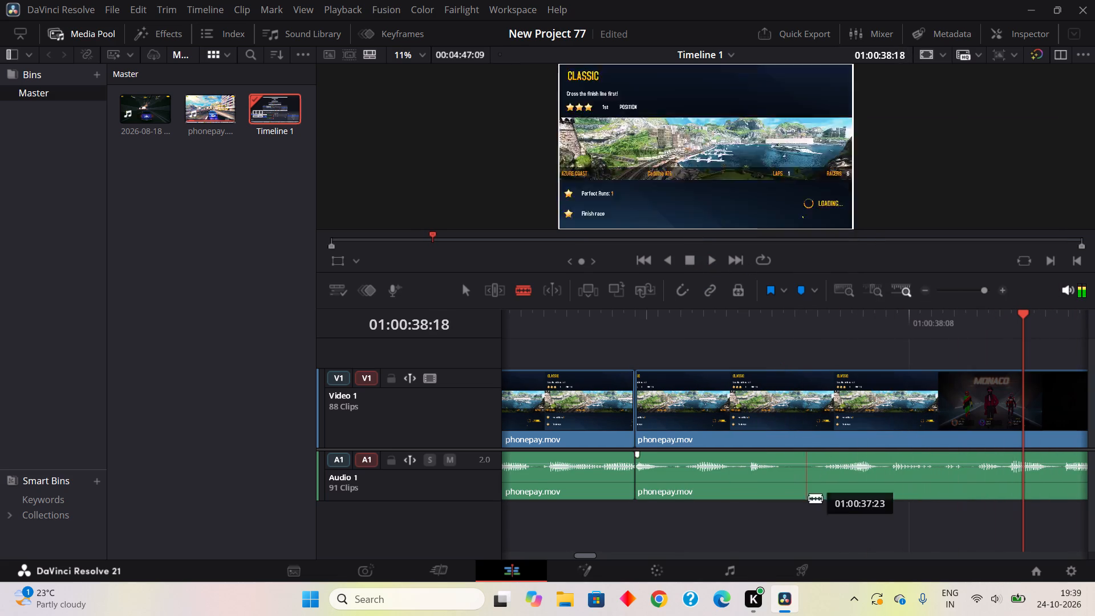
double_click(785, 484)
click(830, 490)
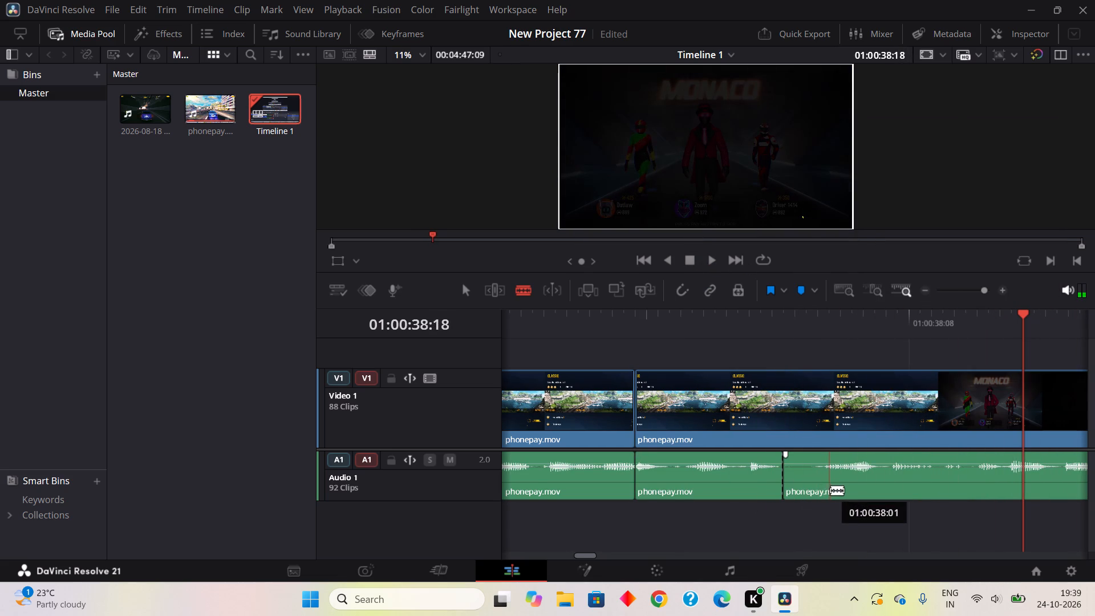
right_click(818, 485)
click(859, 237)
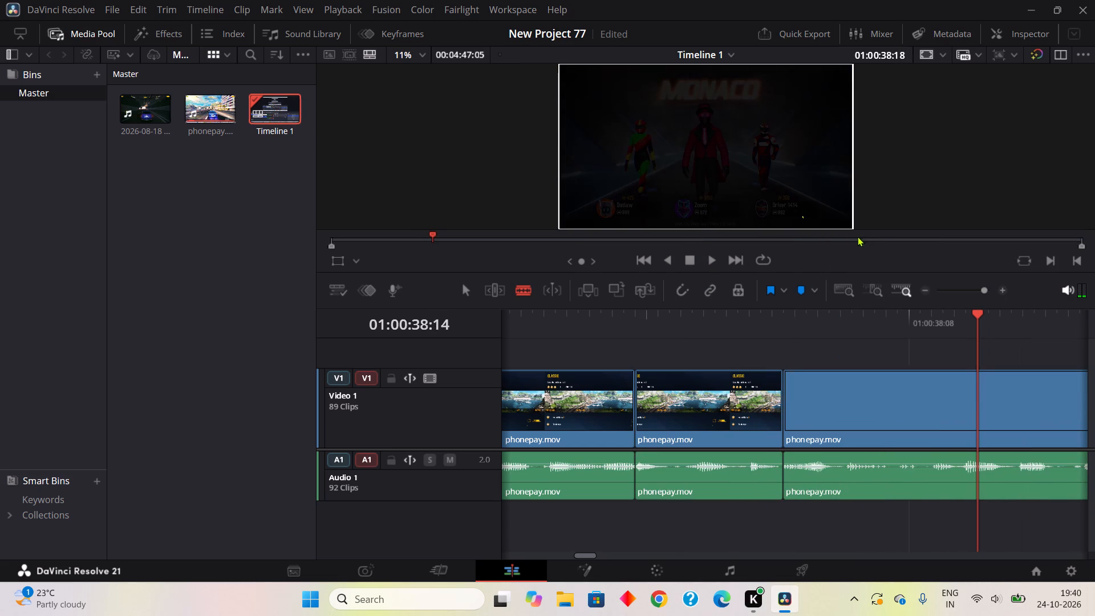
Blade the audio at about 01:00:38:09 and 01:00:38:10 and remove the quiet piece between with Ripple Cut.
double_click(926, 490)
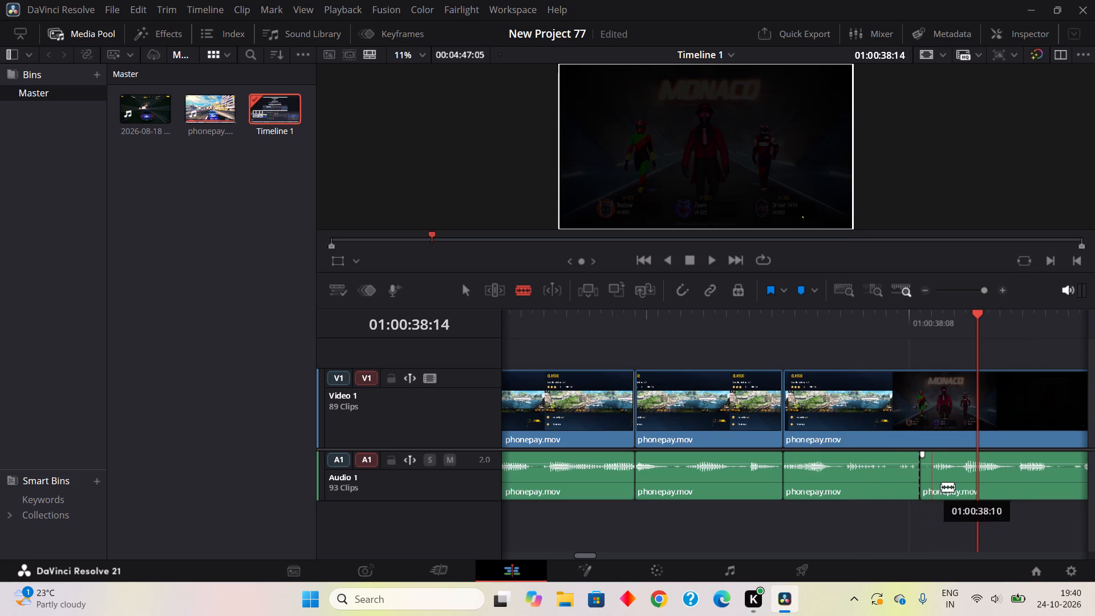
click(934, 492)
right_click(930, 488)
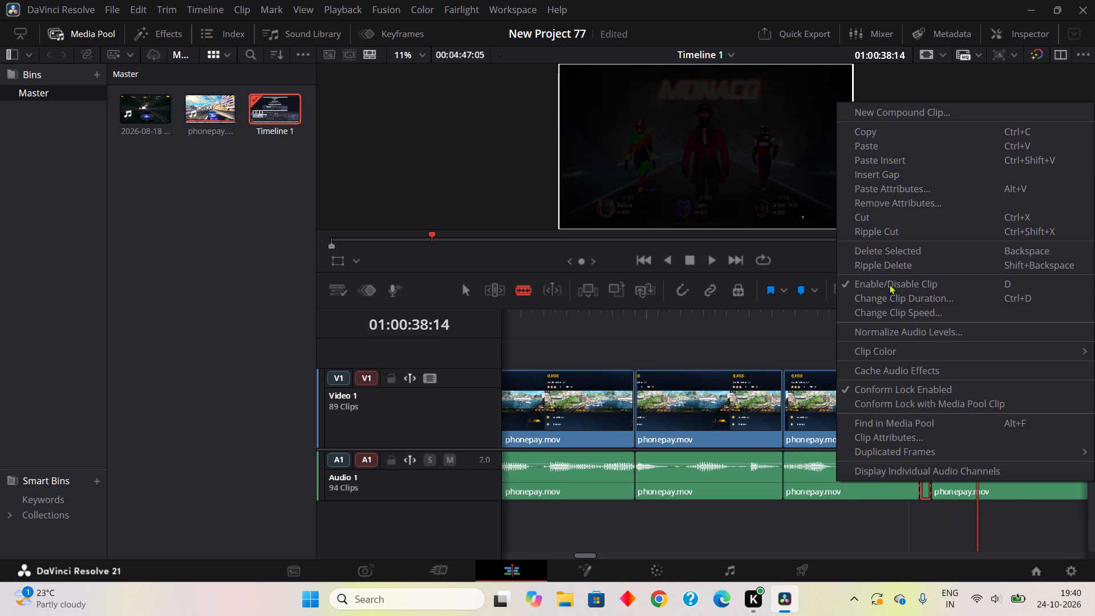
double_click(882, 233)
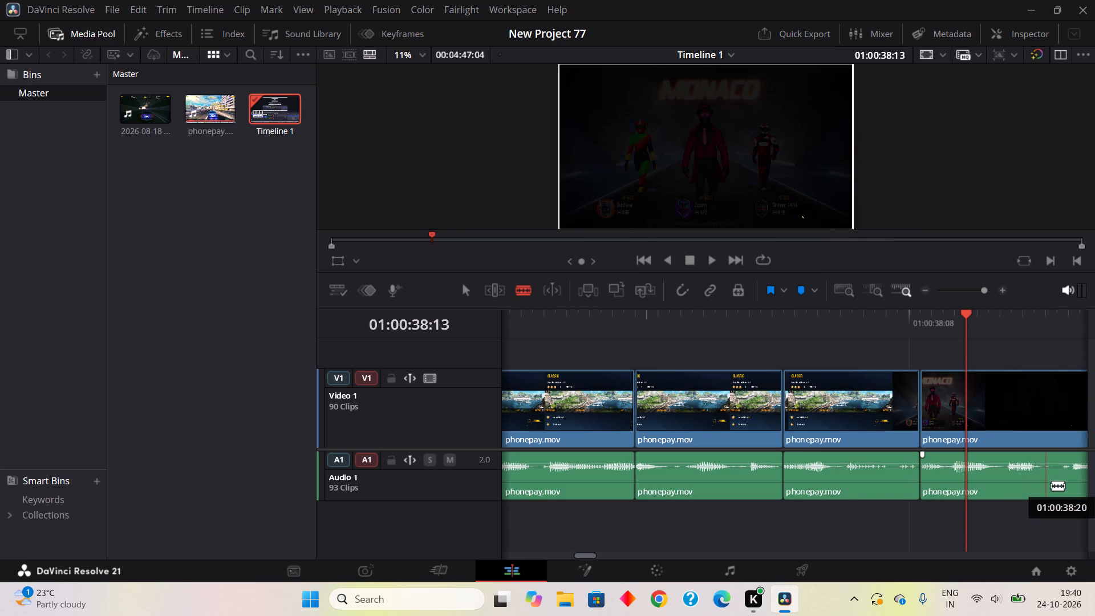
Blade the audio at about 01:00:38:19 and 01:00:38:22 and remove the quiet piece between with Ripple Cut.
double_click(1044, 483)
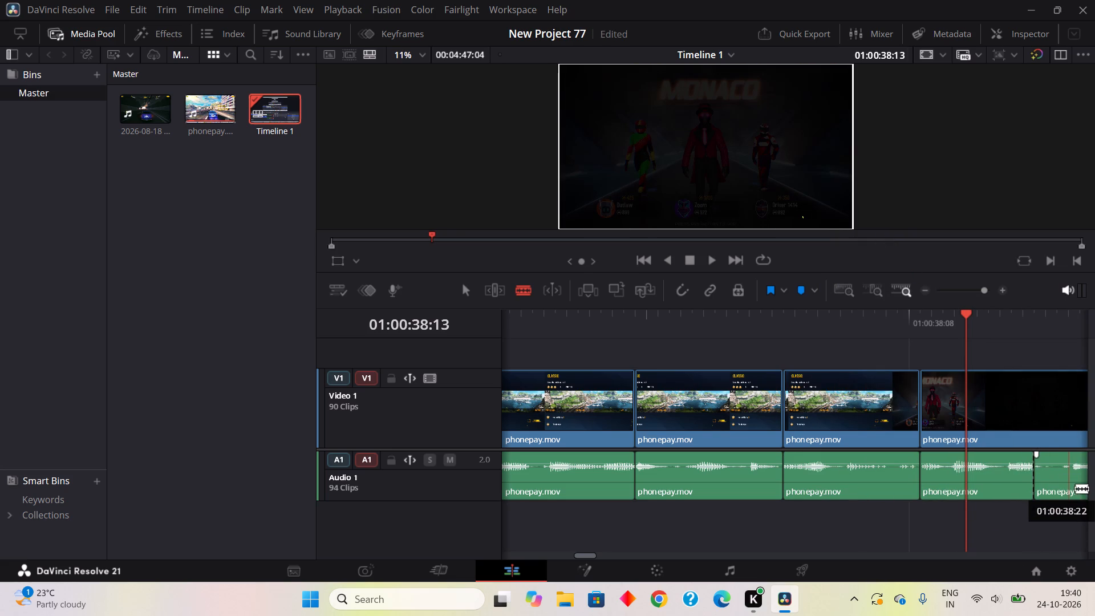
click(1075, 488)
right_click(1063, 480)
right_click(1055, 473)
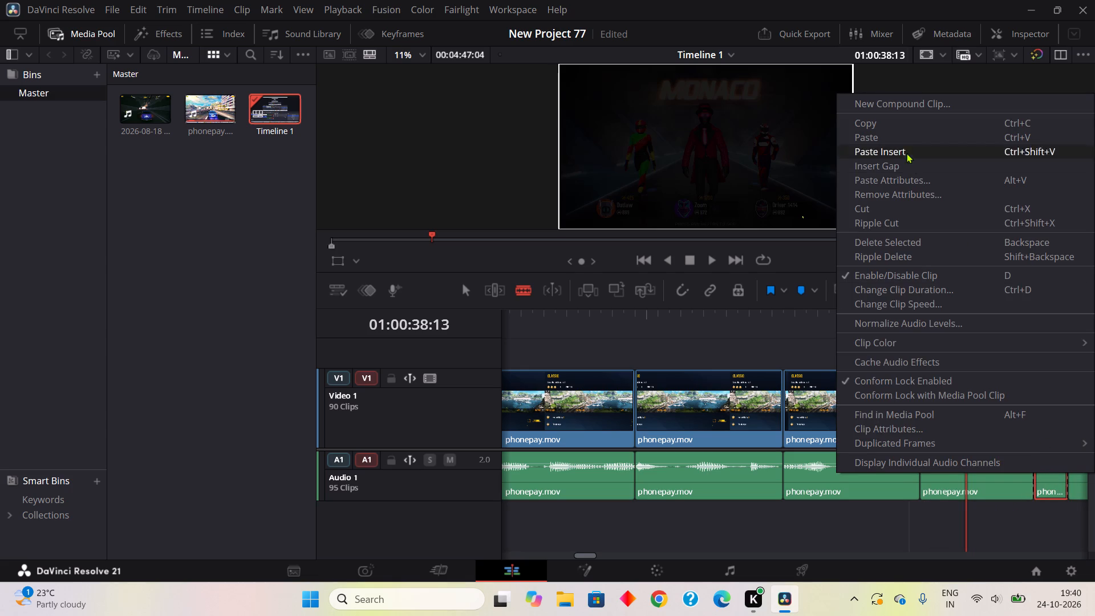
double_click(906, 221)
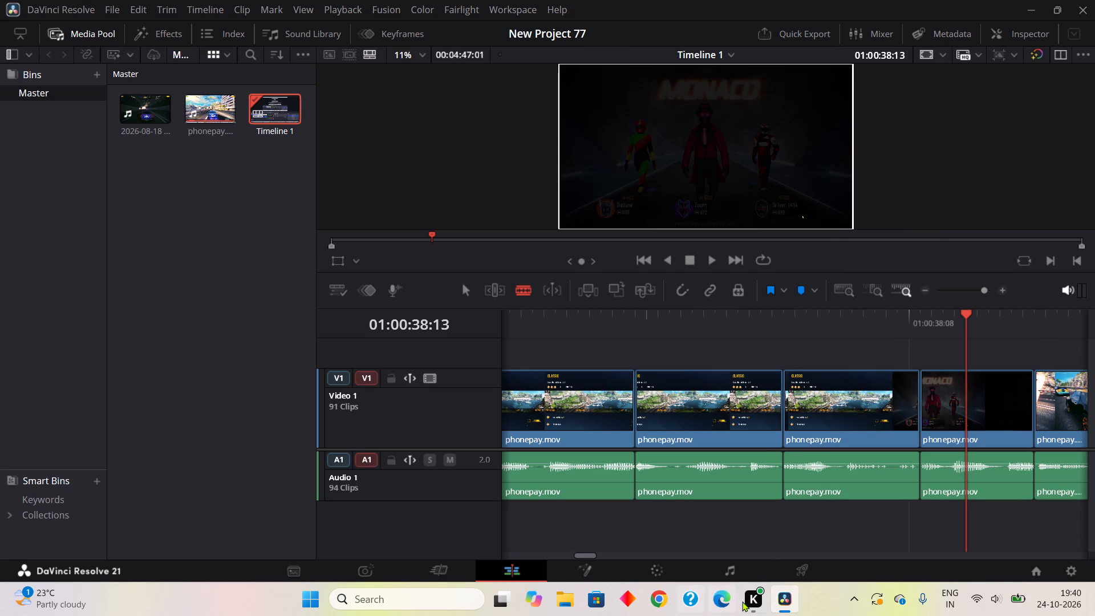